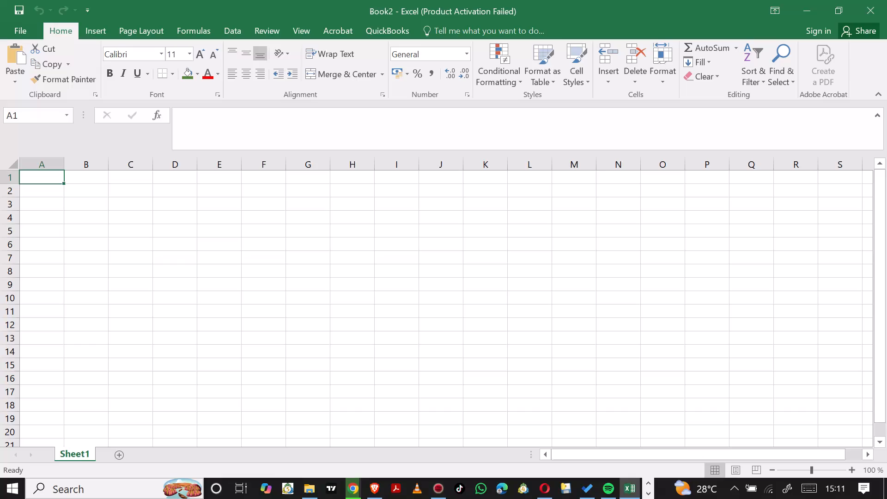
Merge and center cells F3:M5 as a title block.
drag(196, 199, 225, 217)
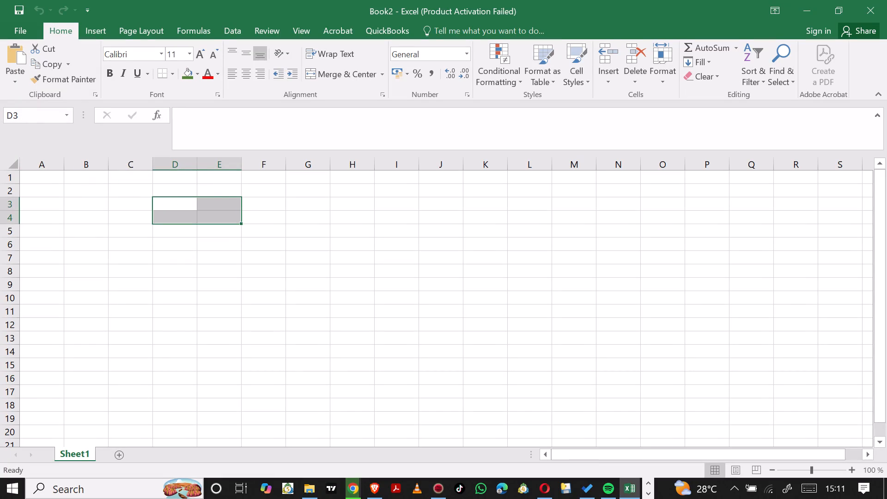
click(247, 207)
drag(249, 203, 402, 230)
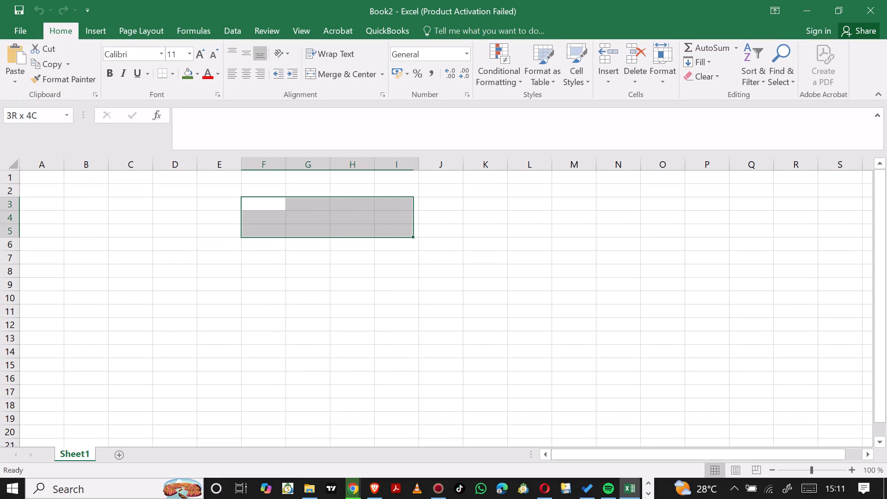
drag(402, 230, 557, 227)
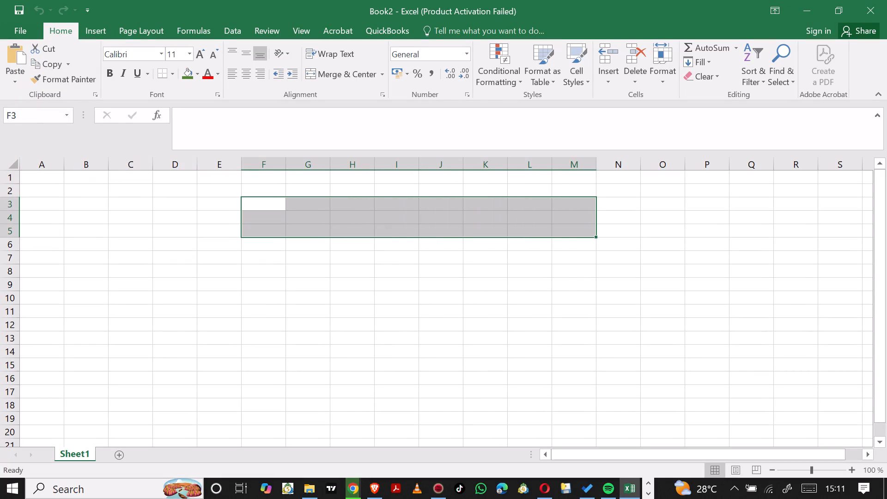
click(316, 80)
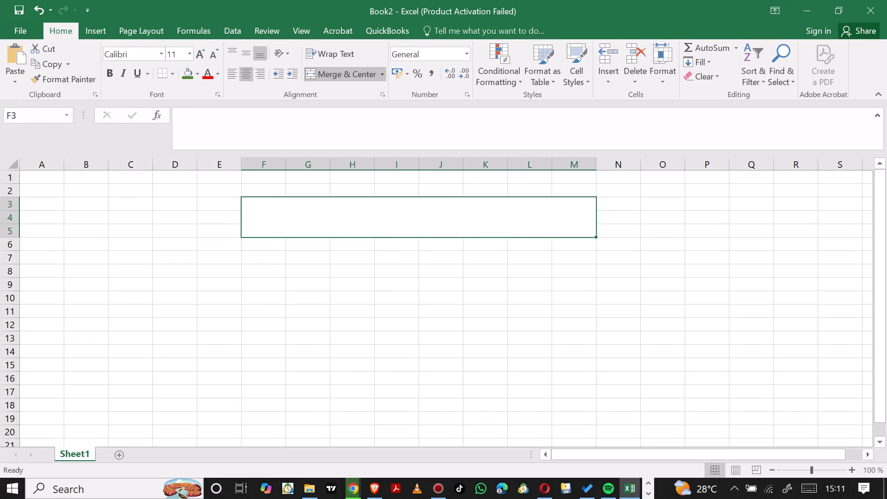
Enter the title "KARAON PAYMENT SLIP" in the merged F3:M5 block.
click(307, 219)
double_click(307, 219)
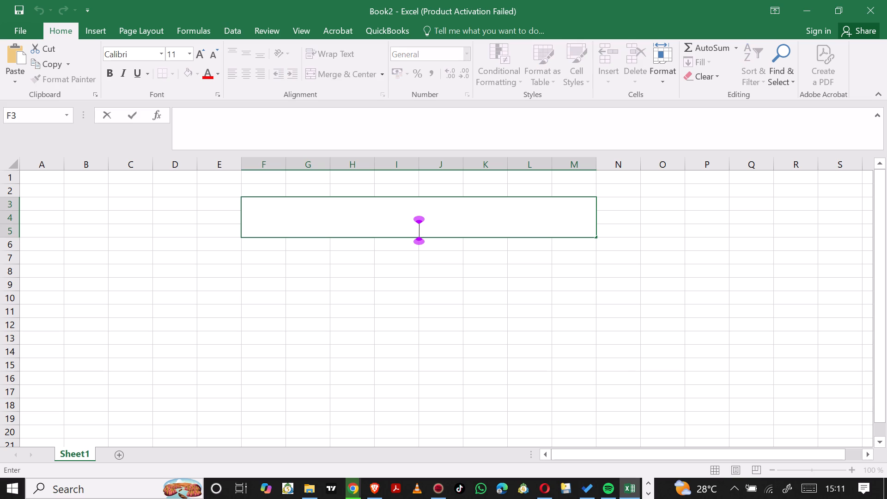
key(k)
key(BackSpace)
text(KARAON)
key(space)
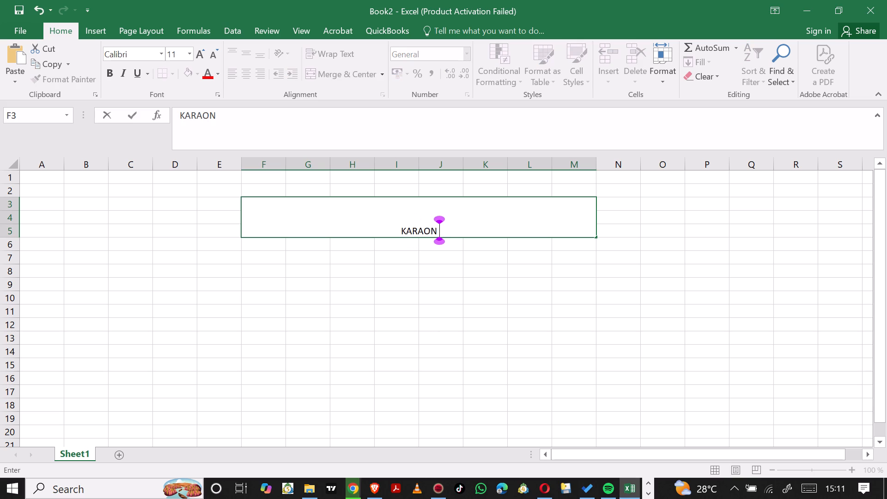
text(PAYMEN)
text(T)
key(space)
text(SLIP)
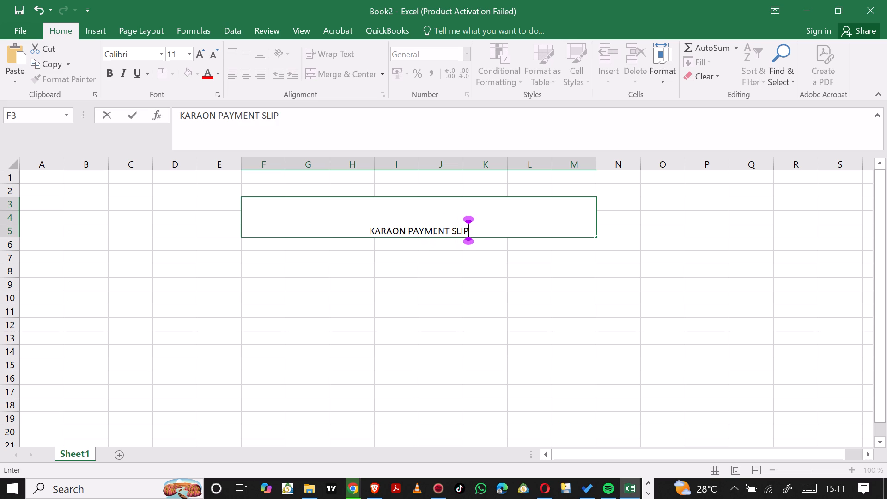
Format the "KARAON PAYMENT SLIP" title text as bold with font size 26.
drag(486, 229, 370, 220)
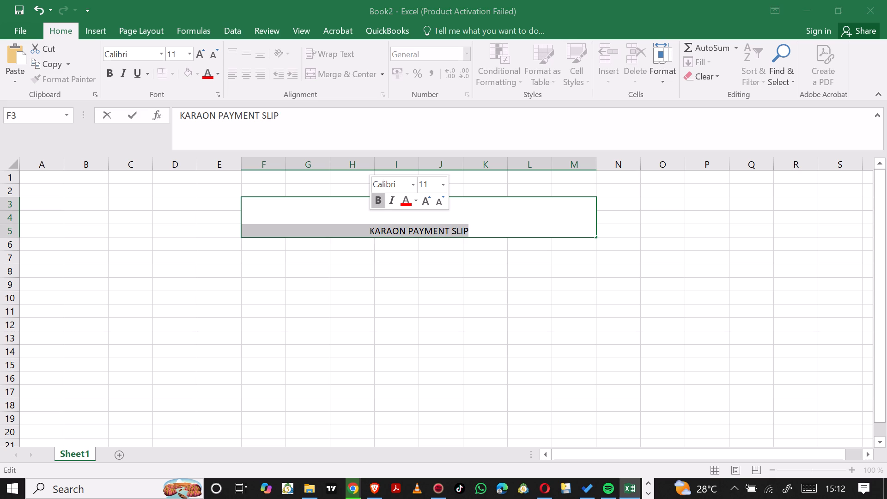
click(380, 203)
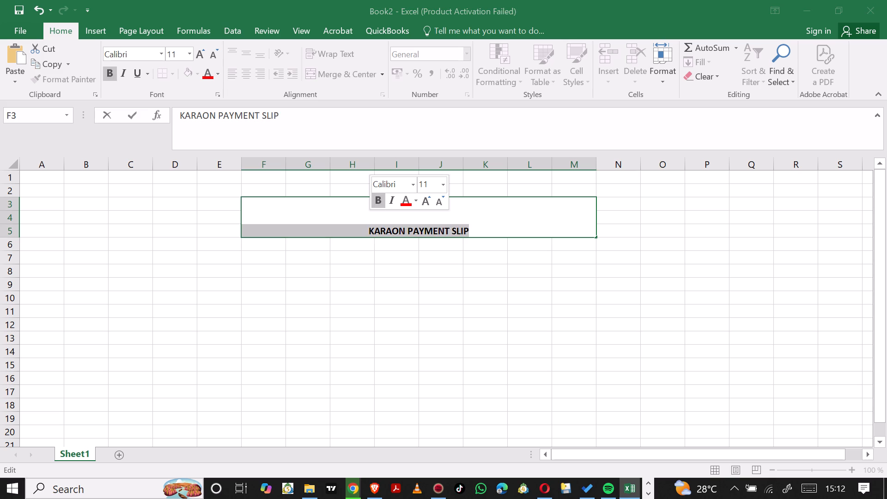
click(442, 182)
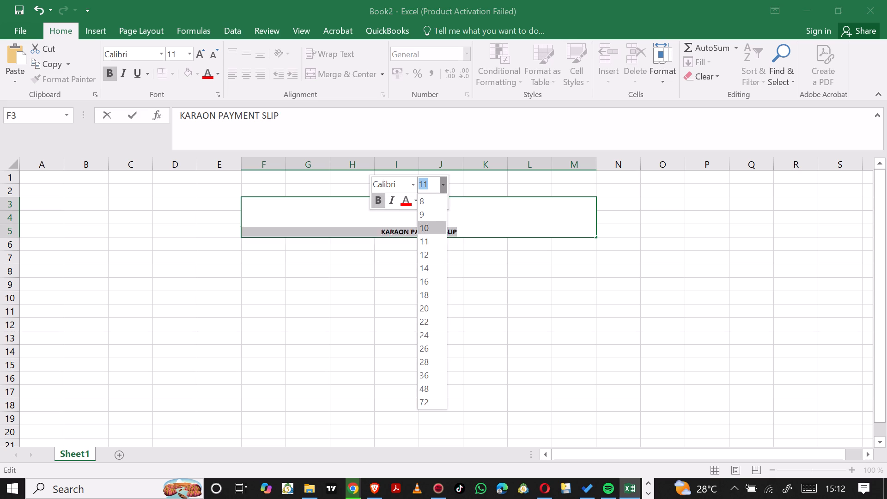
click(429, 341)
click(461, 319)
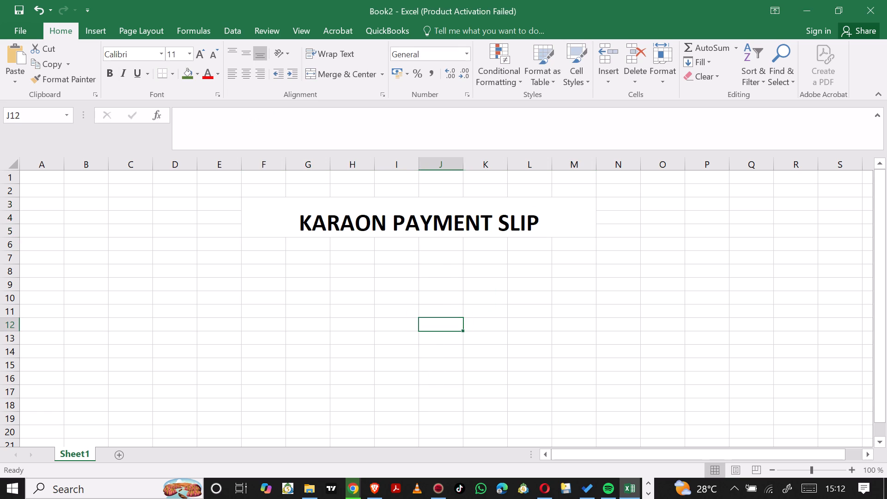
Merge and center cells F6:H6 for the first column heading below the title.
drag(249, 243, 321, 250)
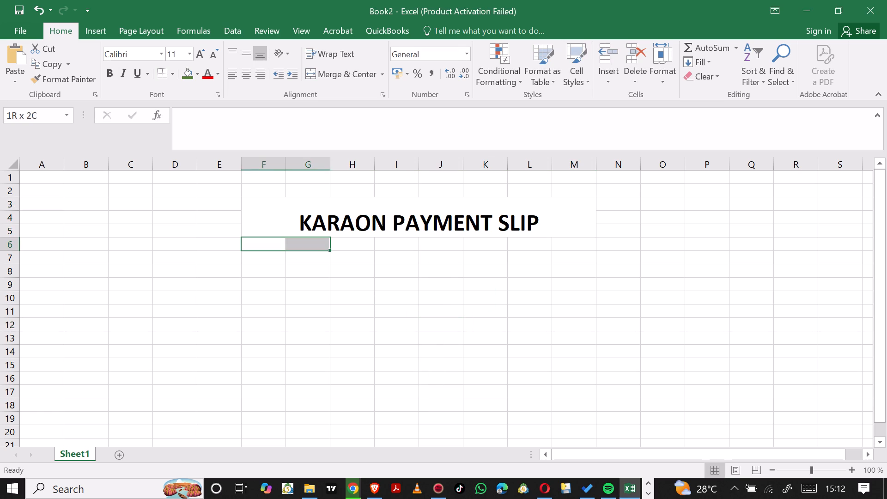
drag(321, 250, 345, 250)
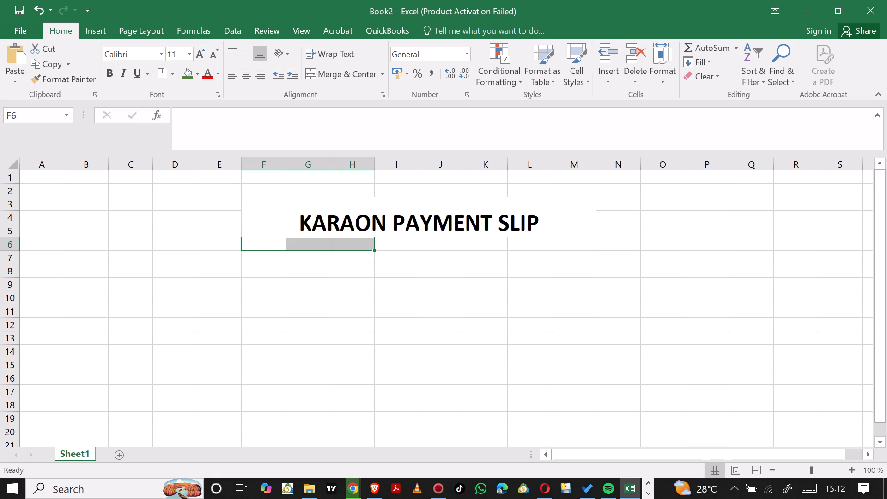
click(311, 73)
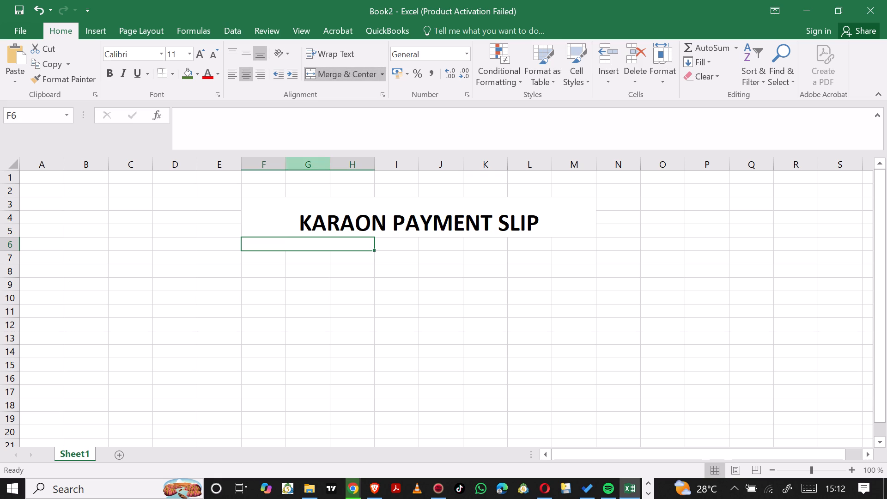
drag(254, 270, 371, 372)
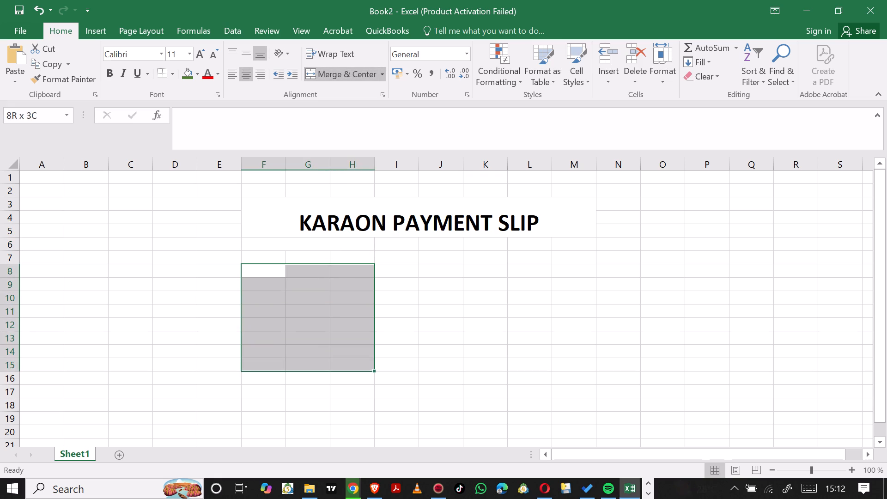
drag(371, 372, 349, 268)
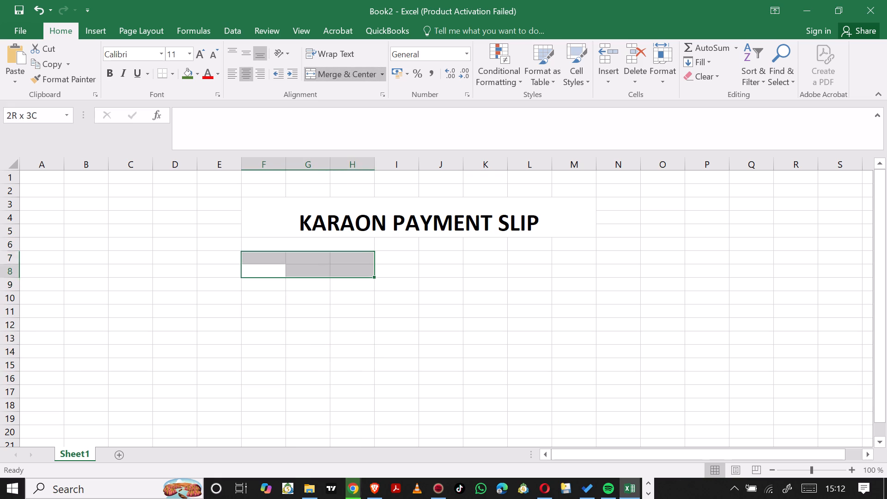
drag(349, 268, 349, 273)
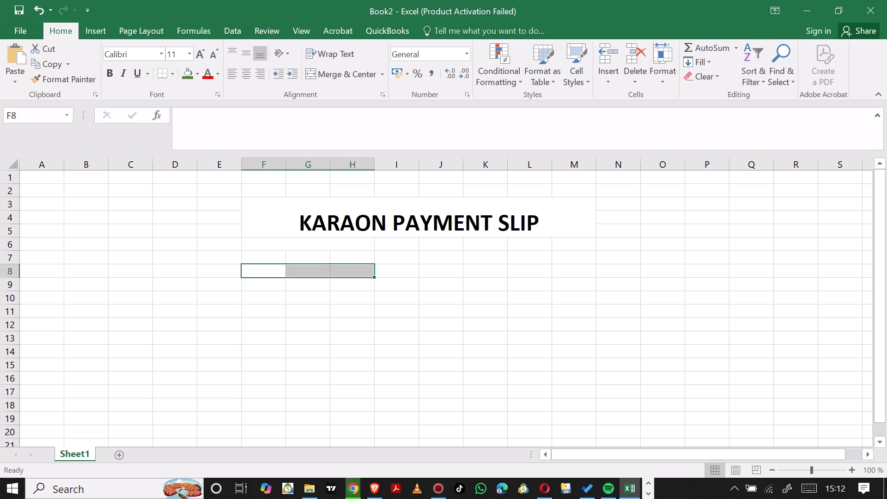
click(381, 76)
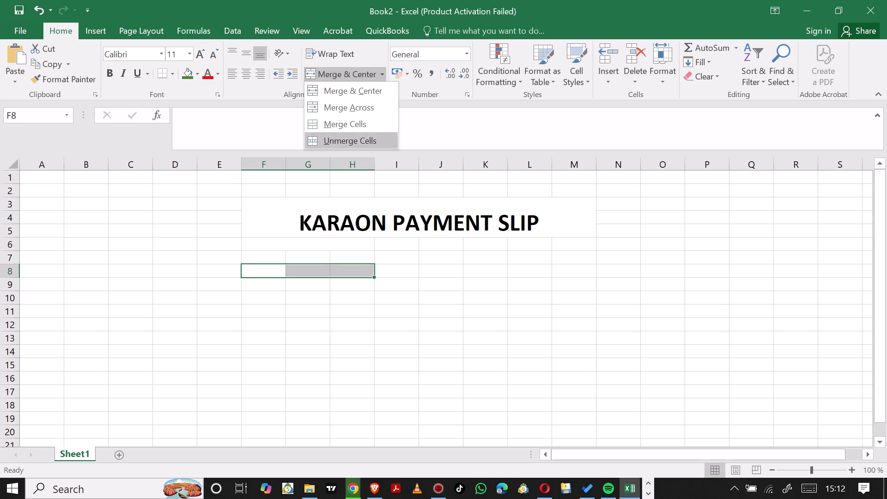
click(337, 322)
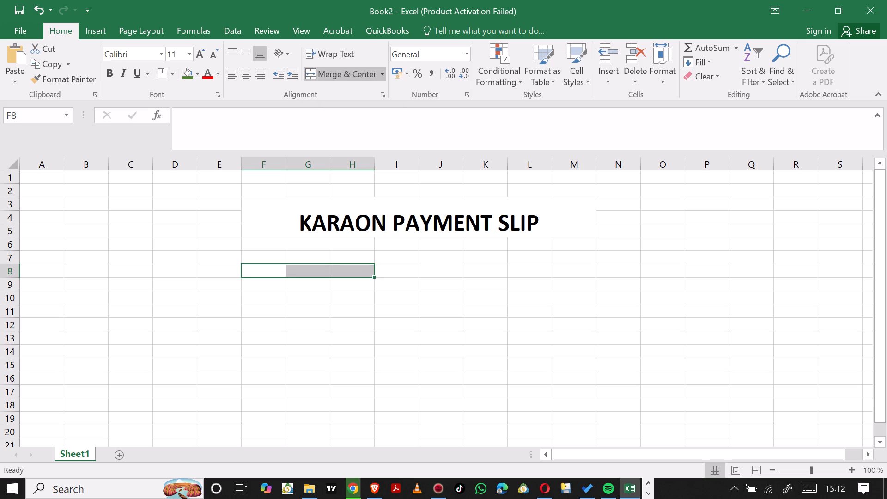
Merge the range F8:H19 across, so that each row becomes its own merged cell.
drag(243, 271, 366, 416)
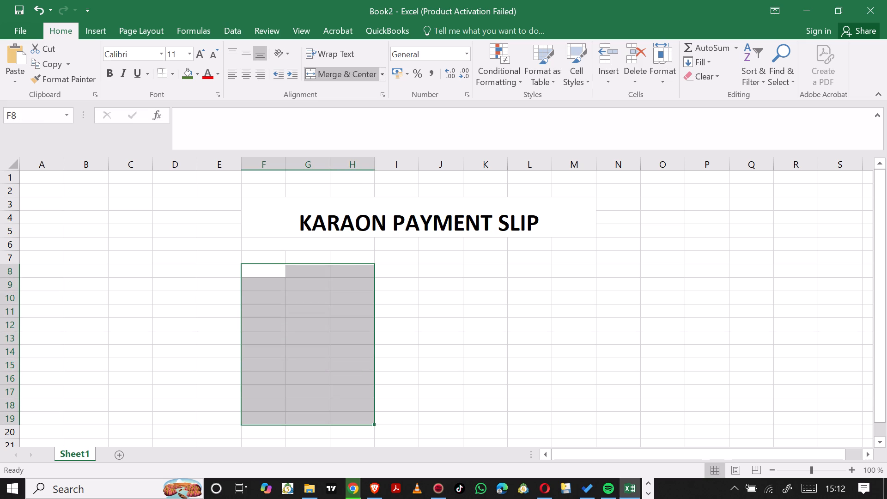
click(383, 74)
click(351, 110)
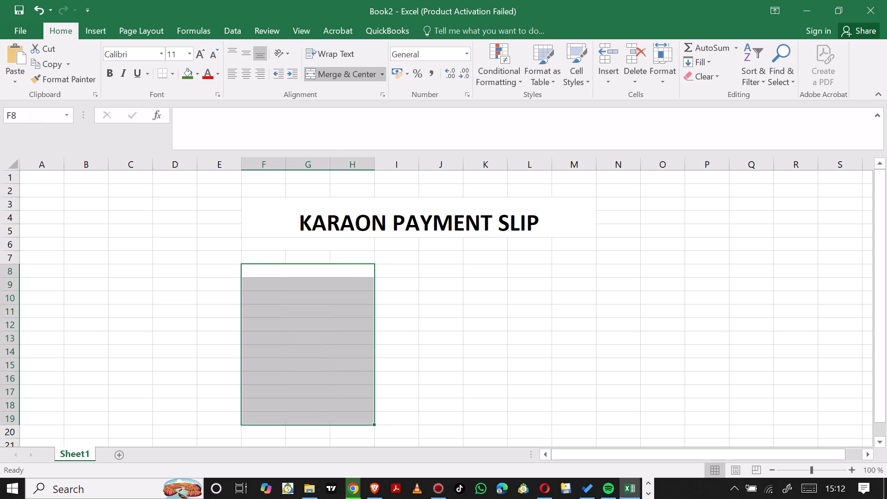
click(386, 310)
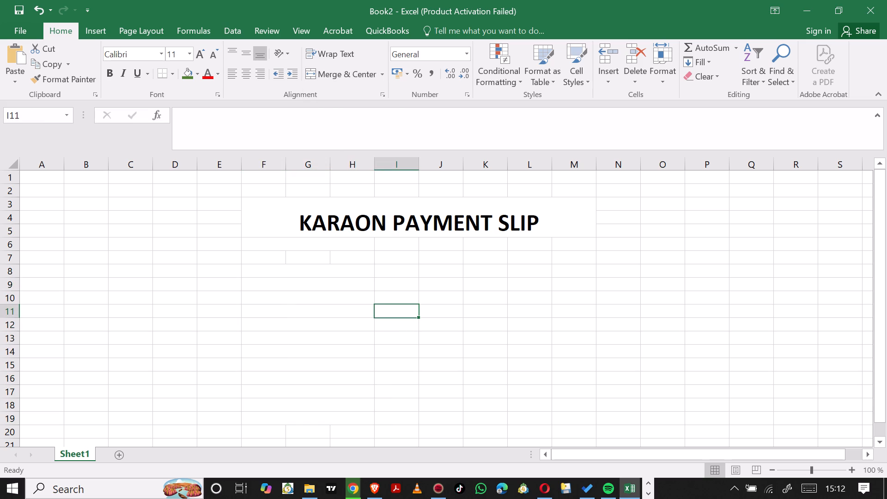
Enter the heading "PAYMENT ID" in the merged cell F6:H6.
click(273, 242)
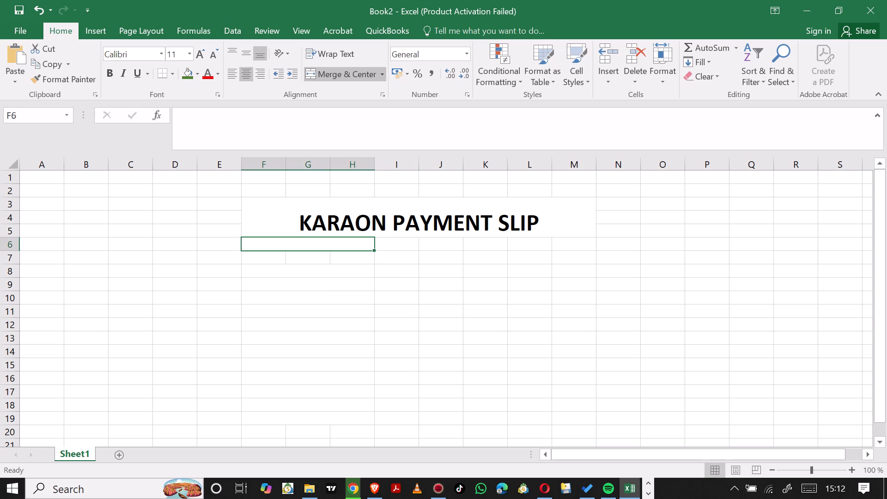
key(p)
text(AYMENTT)
key(space)
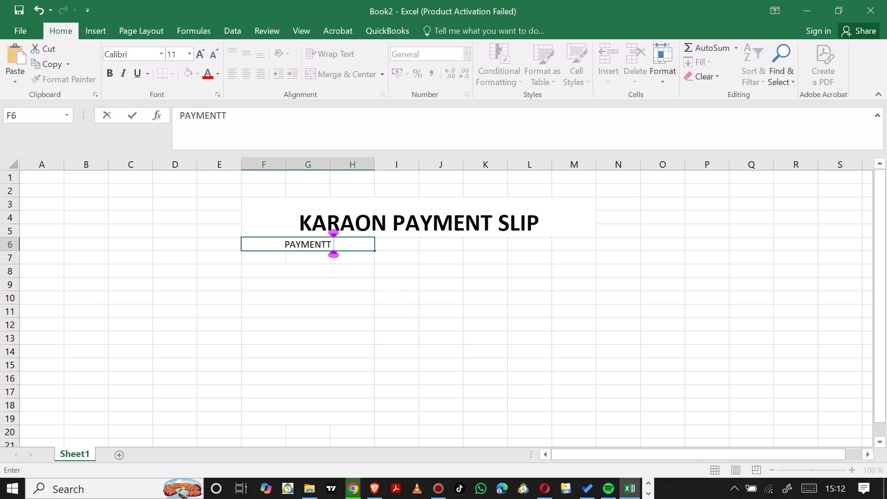
text(ID)
key(space)
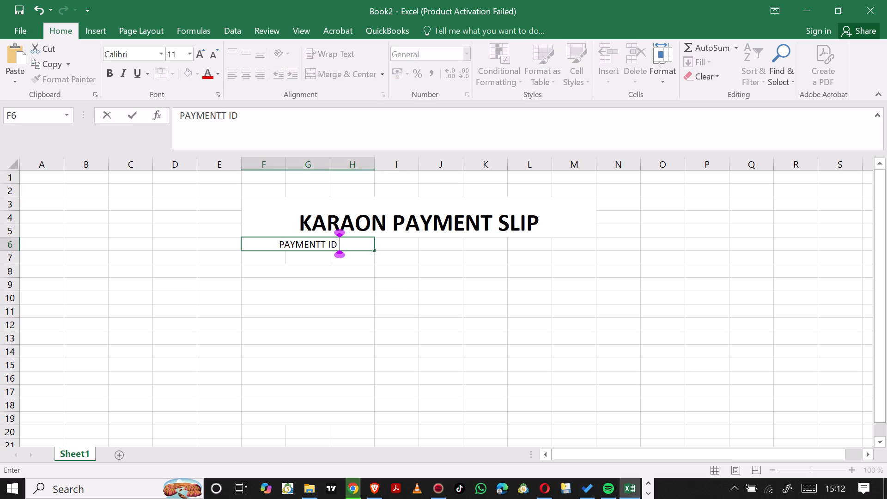
click(319, 242)
key(BackSpace)
Merge and center cells I6:K6 for the second column heading.
drag(390, 242, 431, 243)
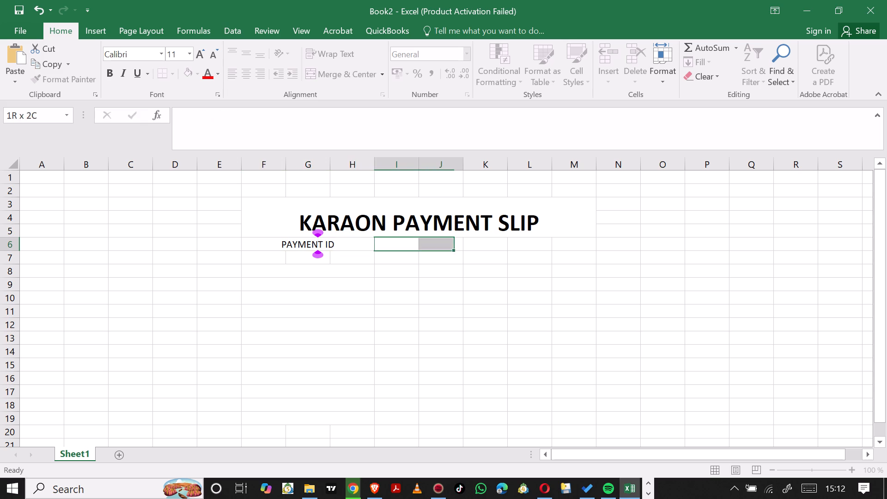
drag(431, 243, 482, 243)
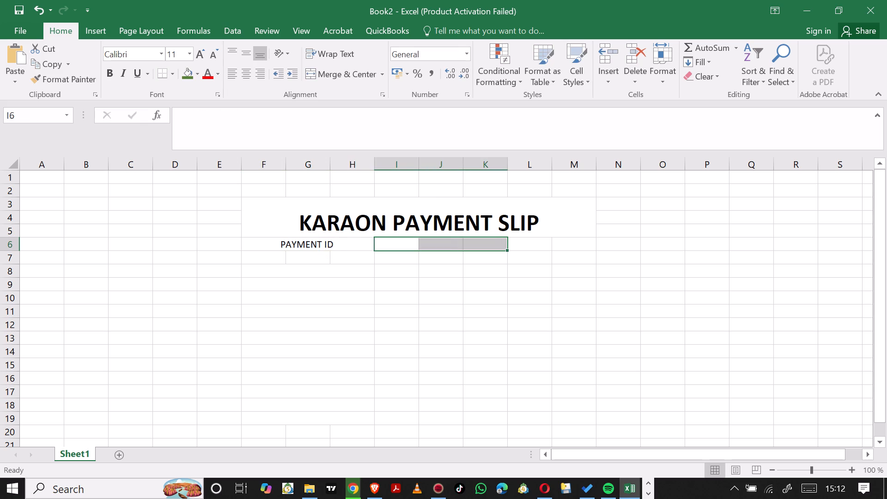
click(358, 69)
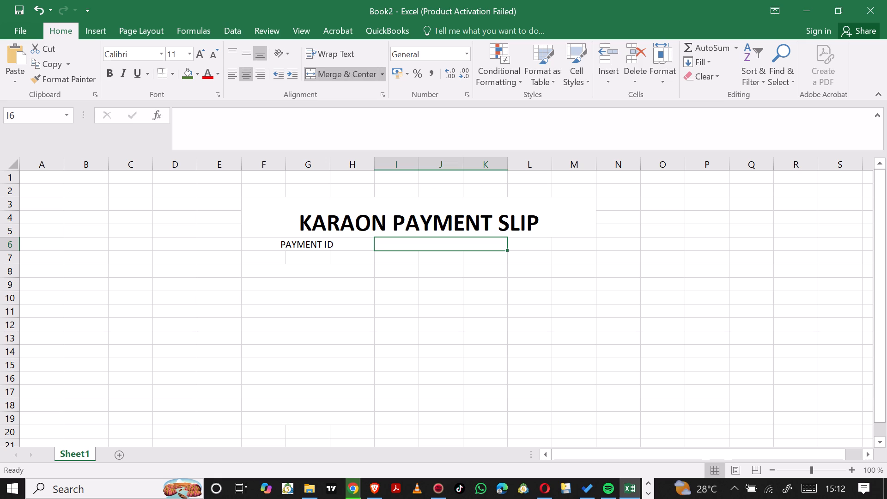
Enter the heading "PAYMENT AMOUNT" in the merged cell I6:K6.
click(421, 240)
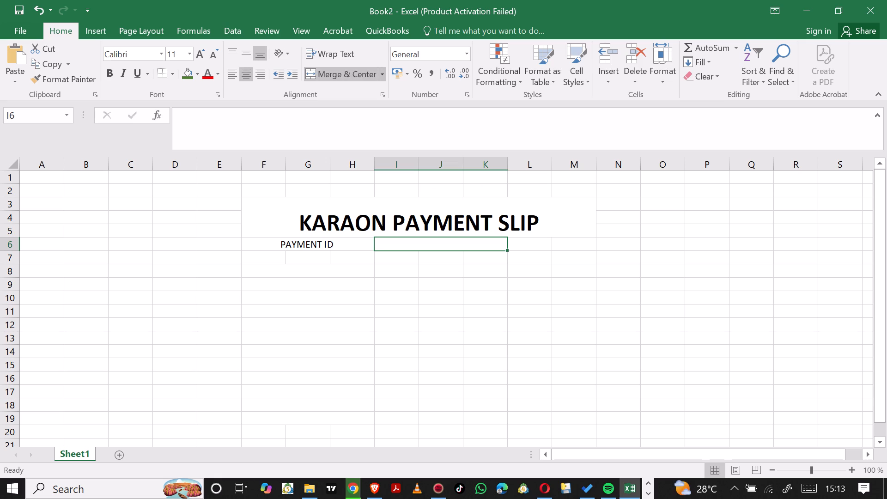
text(PA)
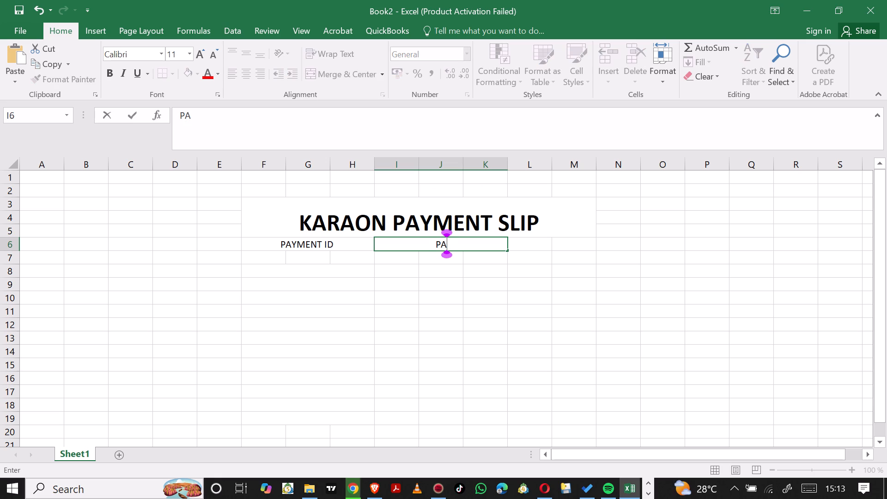
text(YMENT)
key(space)
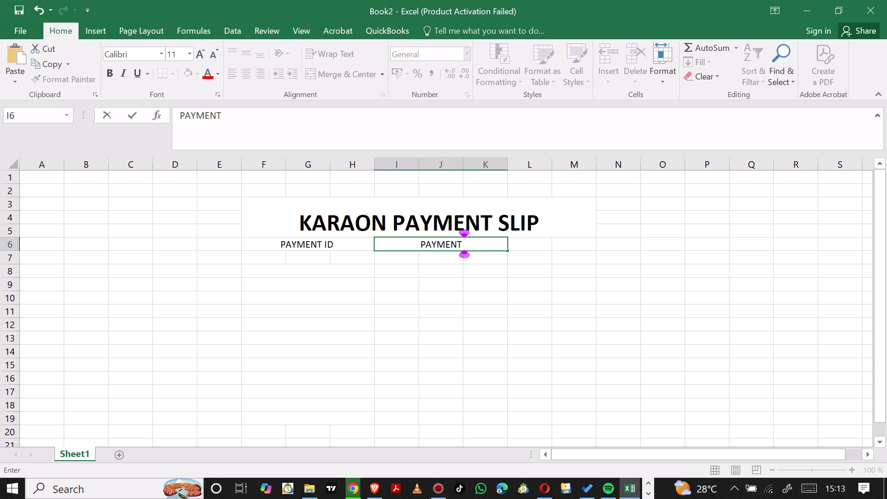
text(AMOU)
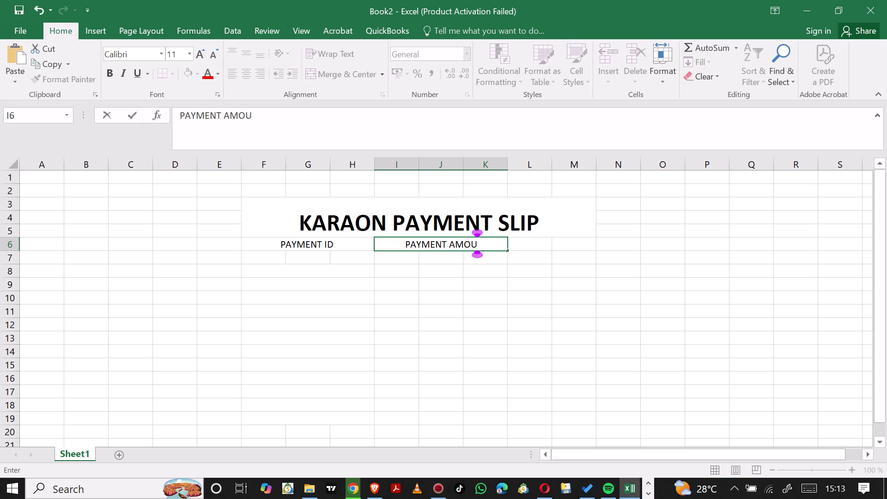
text(NT)
key(space)
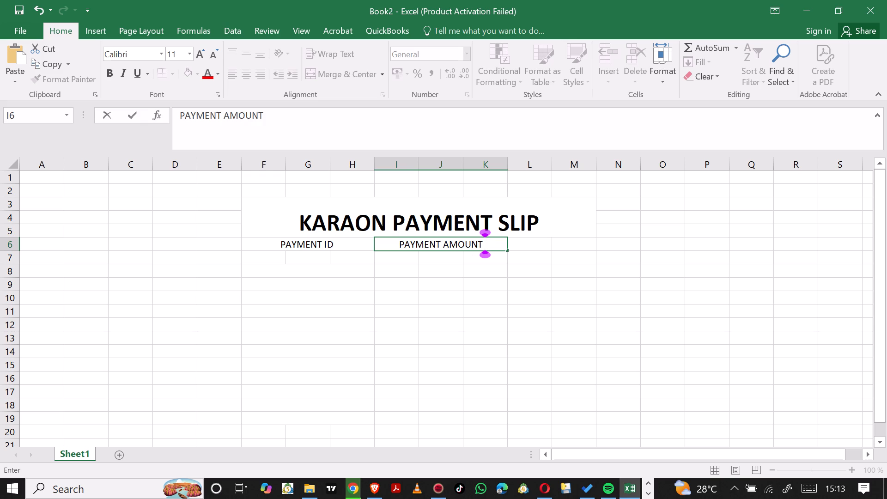
Merge and center cells L6:M6 and enter the third column heading "TAX" in them.
drag(532, 243, 578, 243)
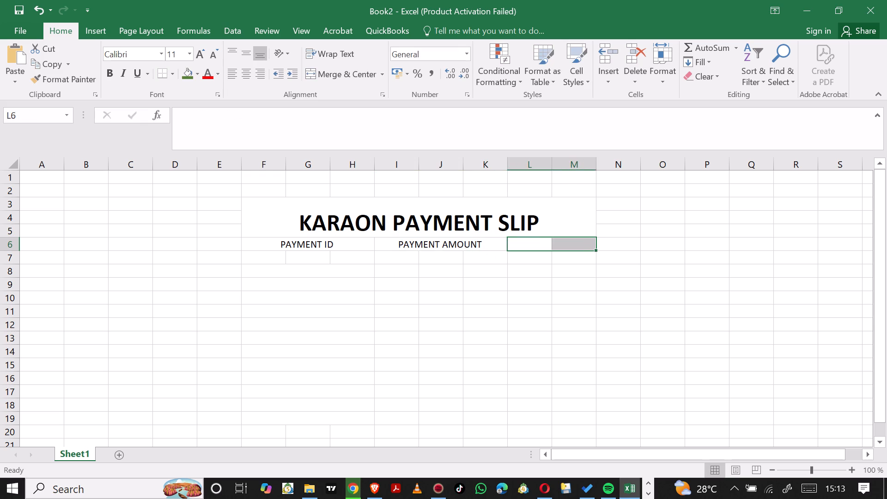
click(316, 74)
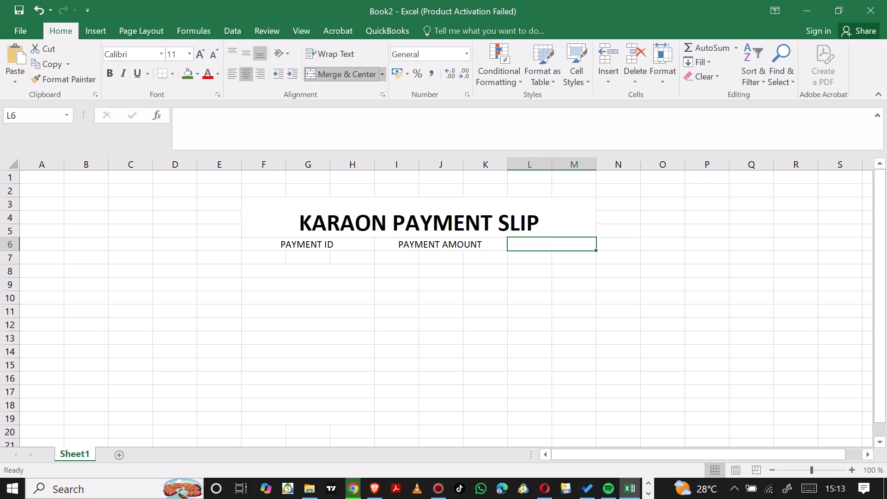
text(TAX)
click(612, 243)
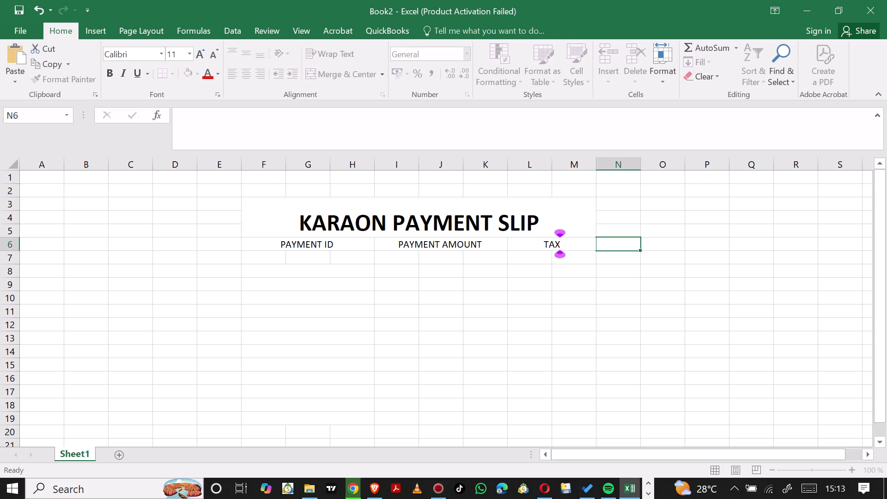
Merge the range I7:K19 across, so that each row under PAYMENT AMOUNT becomes its own merged cell.
scroll(612, 243, down, 1)
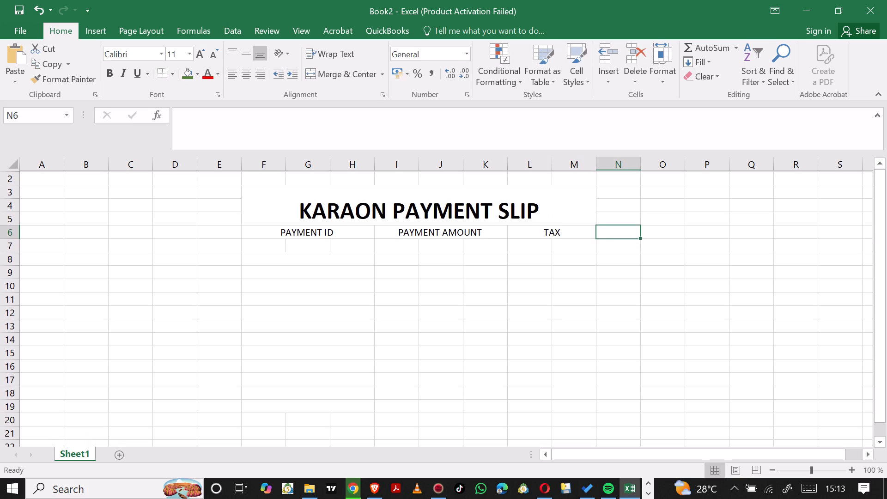
scroll(612, 243, down, 1)
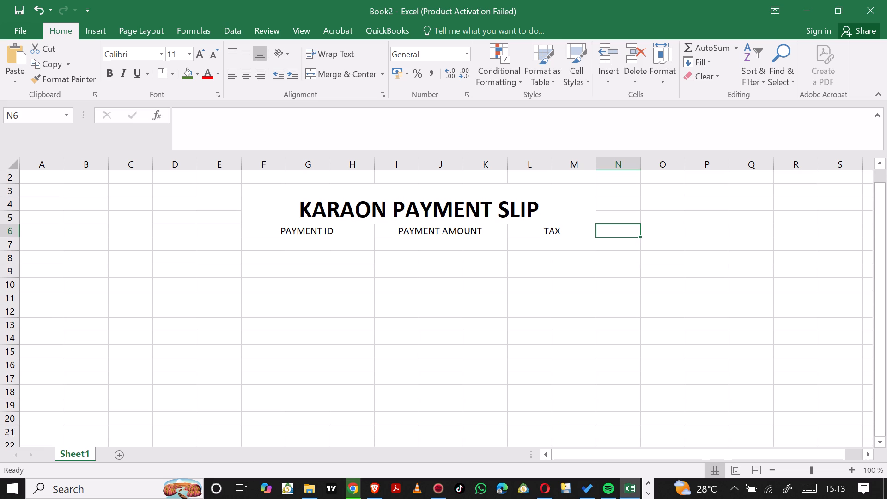
drag(402, 239, 486, 389)
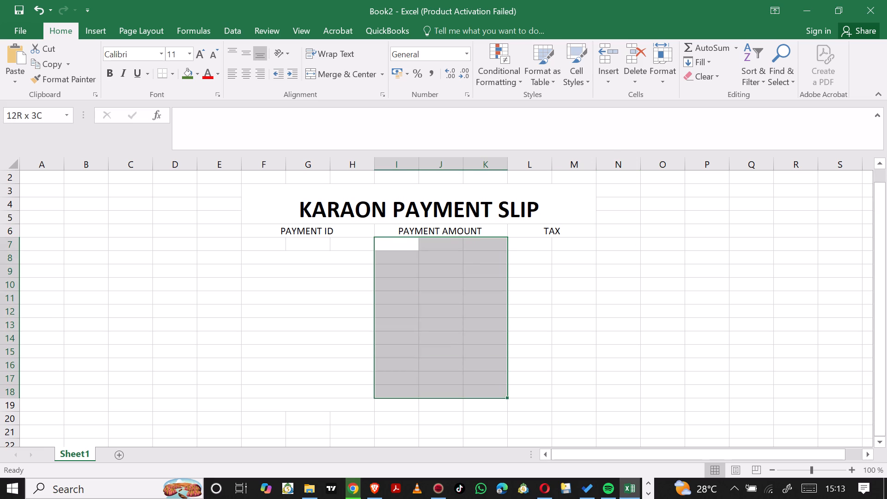
drag(486, 389, 486, 401)
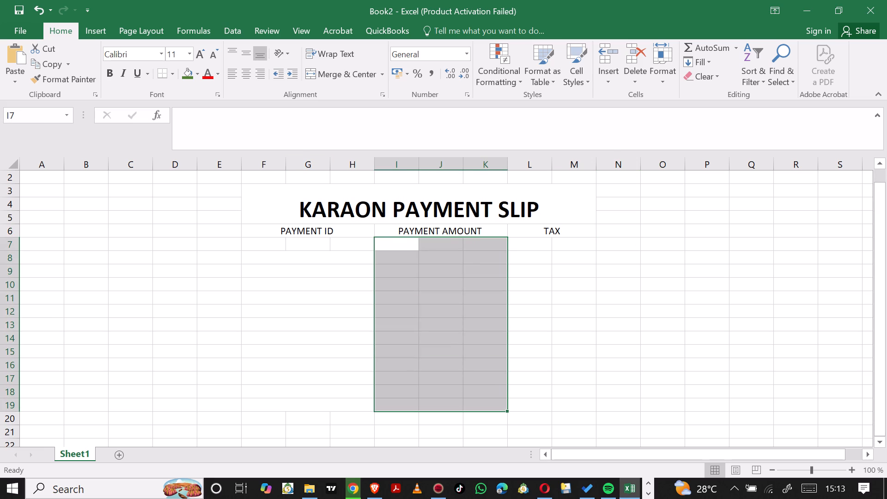
click(381, 73)
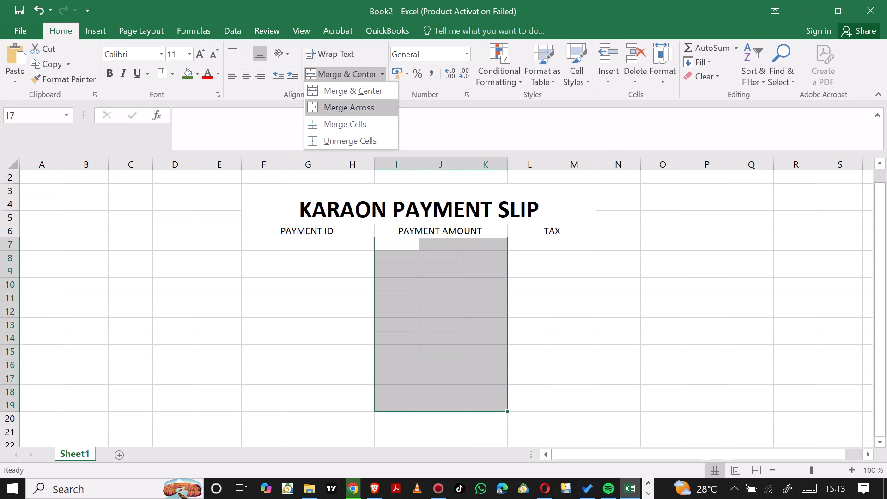
click(353, 107)
Merge the range L7:M19 across, so that each row under TAX becomes its own merged cell.
click(559, 249)
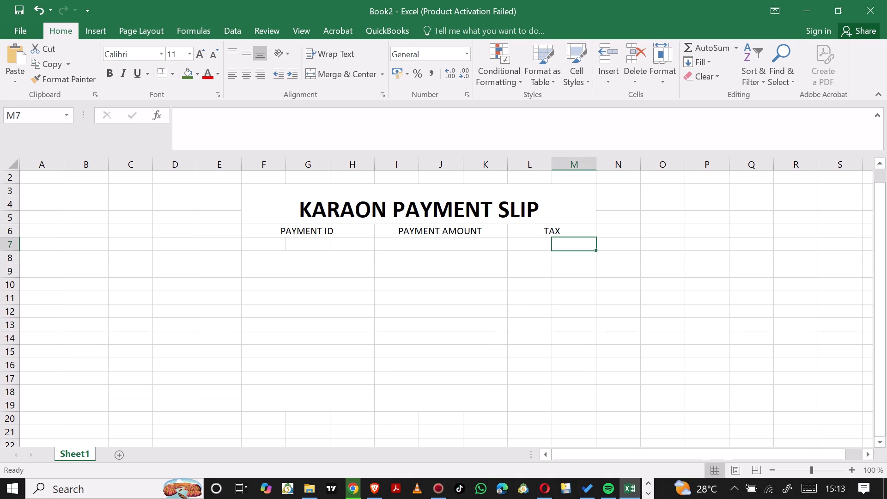
drag(529, 243, 580, 397)
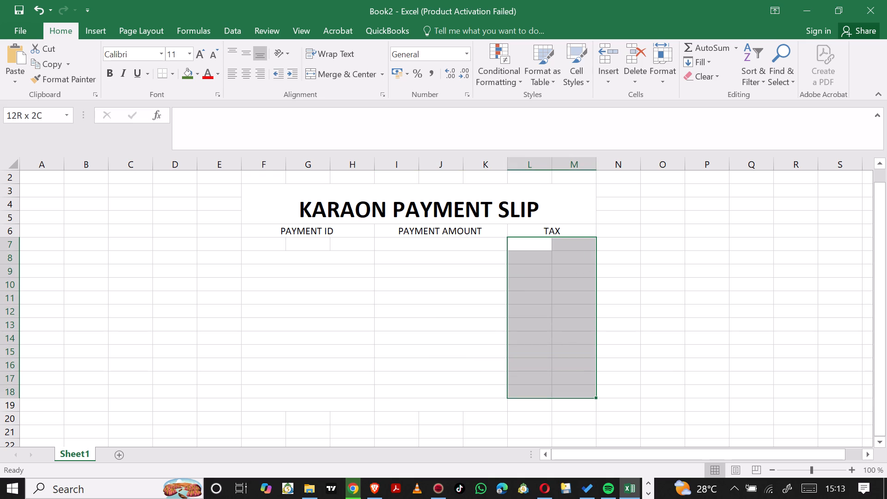
drag(580, 397, 581, 405)
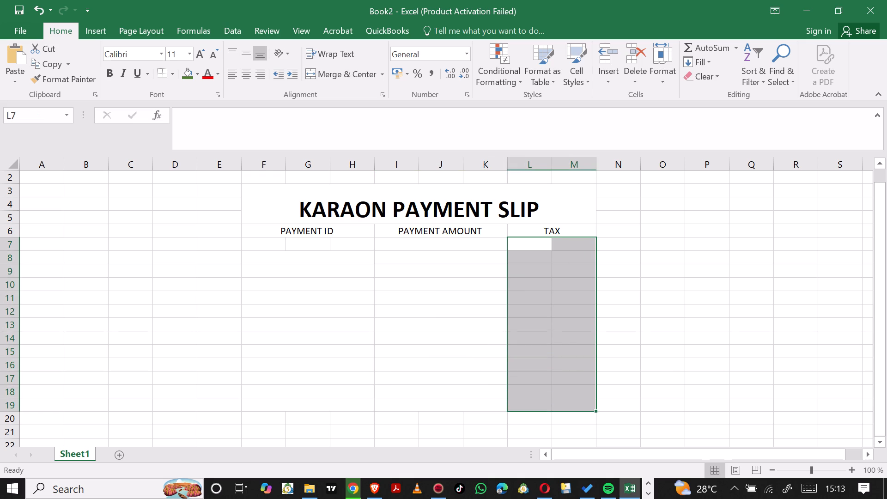
click(380, 73)
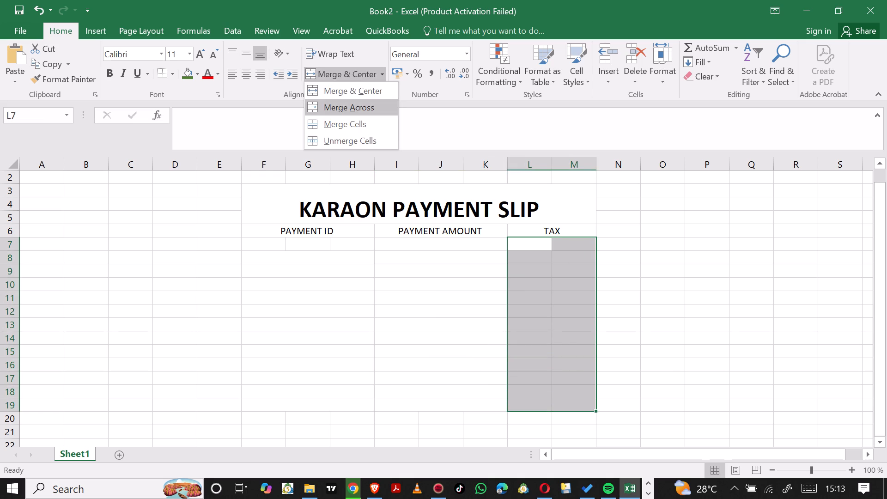
click(368, 102)
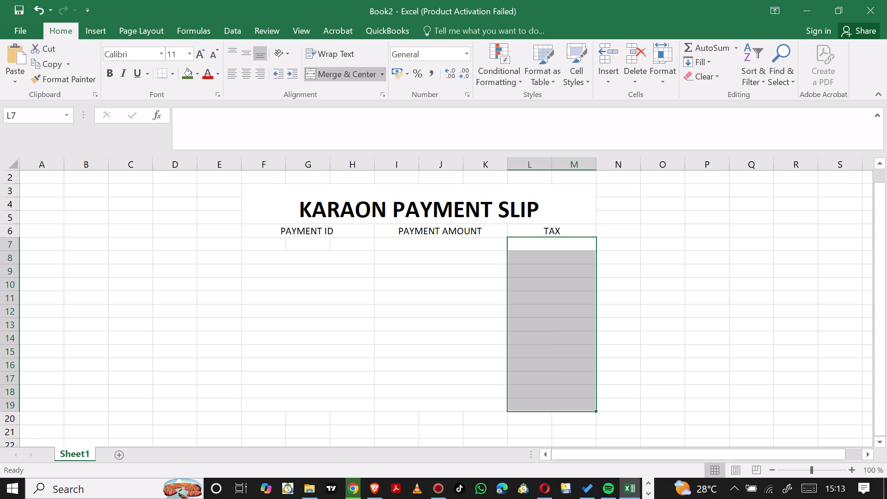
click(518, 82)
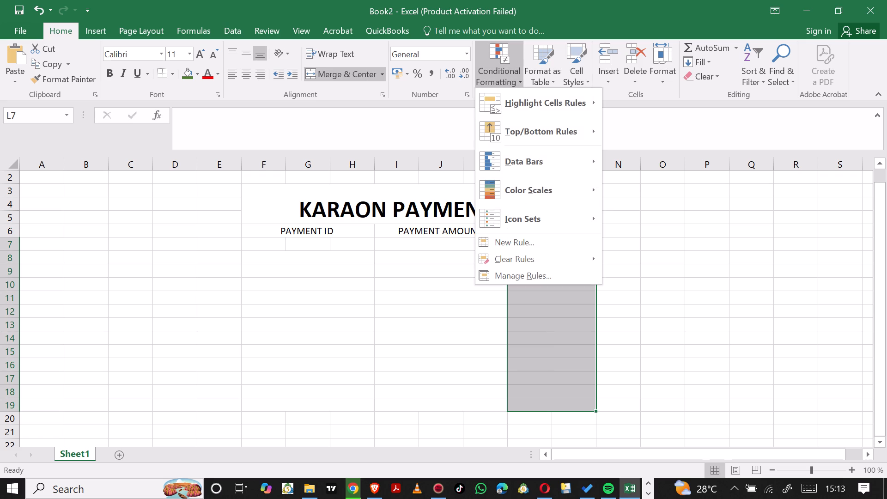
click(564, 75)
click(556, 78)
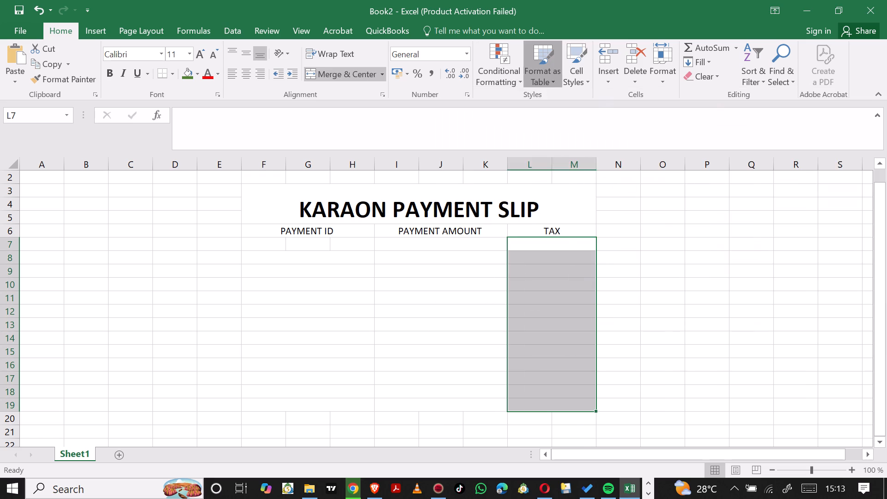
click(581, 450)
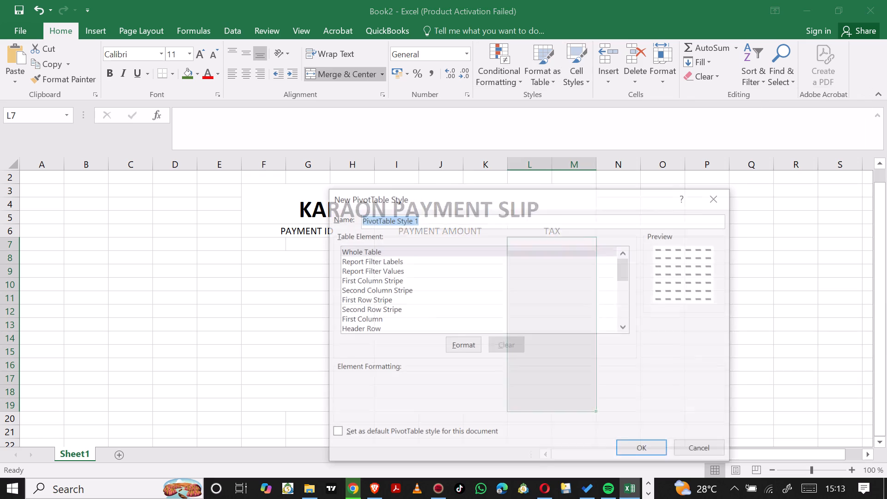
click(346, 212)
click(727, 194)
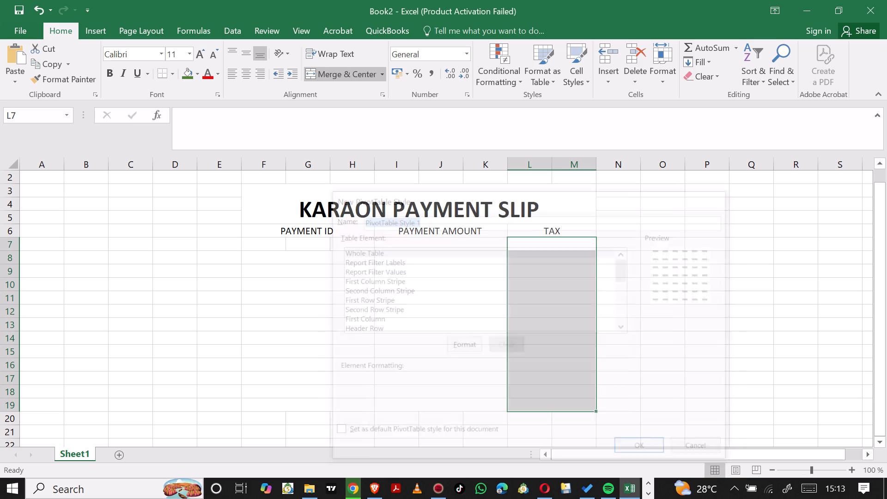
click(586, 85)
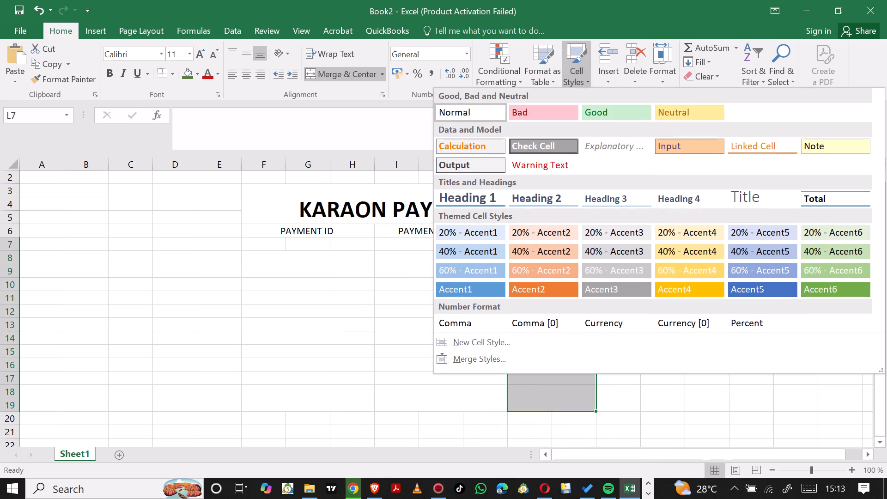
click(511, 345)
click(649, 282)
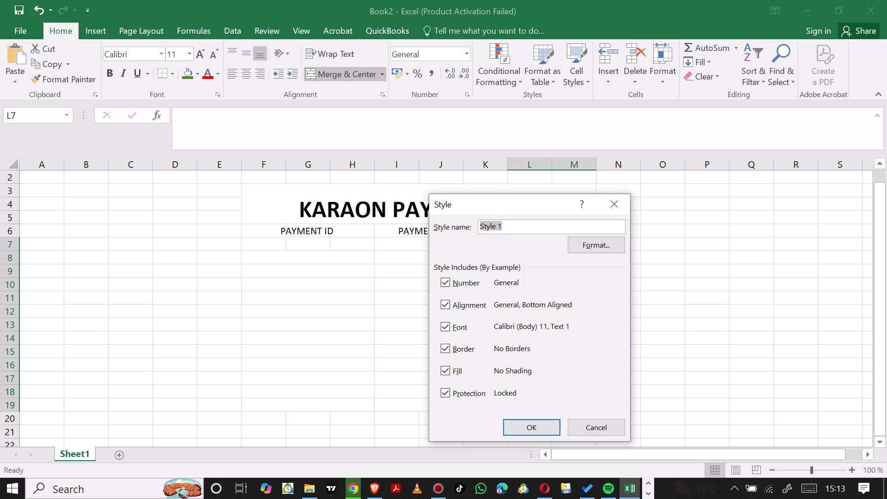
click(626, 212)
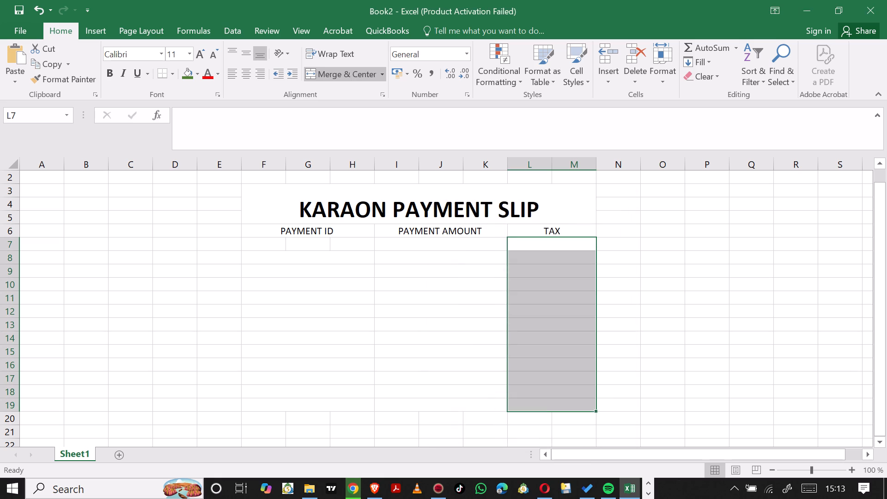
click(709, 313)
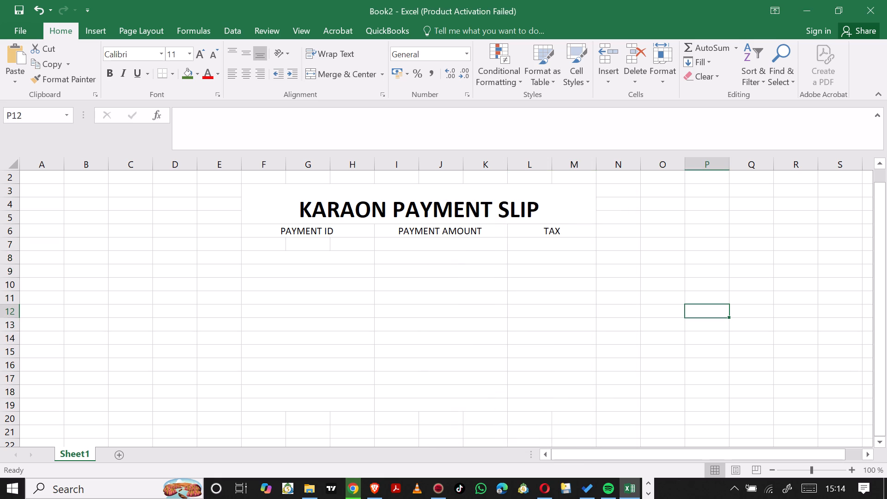
Merge and center cells F7:H7 directly under the PAYMENT ID heading.
drag(254, 243, 343, 242)
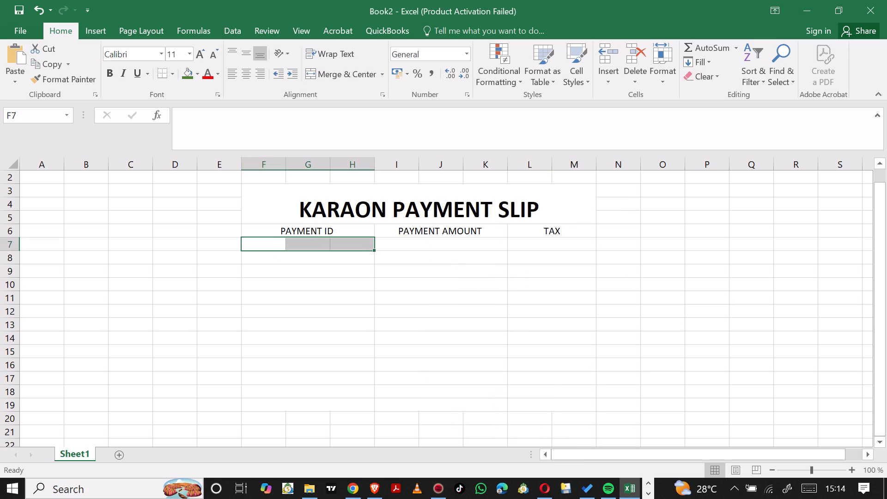
click(378, 75)
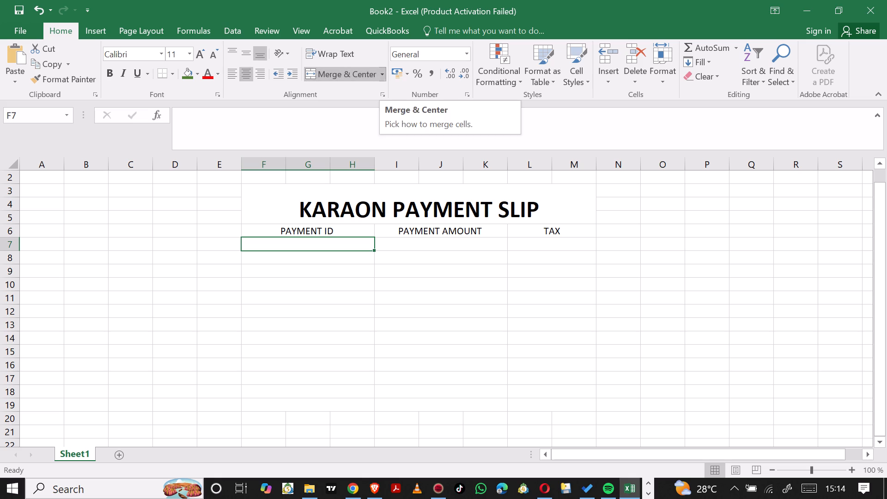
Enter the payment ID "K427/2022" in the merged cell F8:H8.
double_click(305, 262)
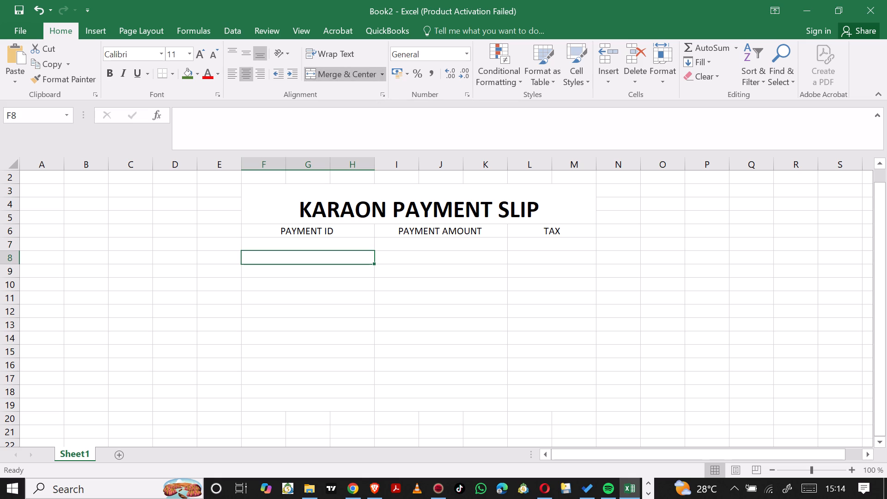
double_click(296, 256)
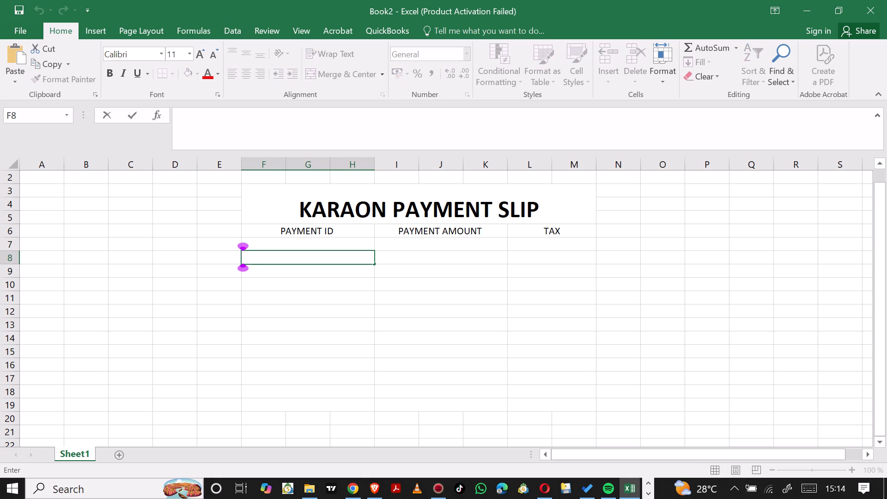
key(k)
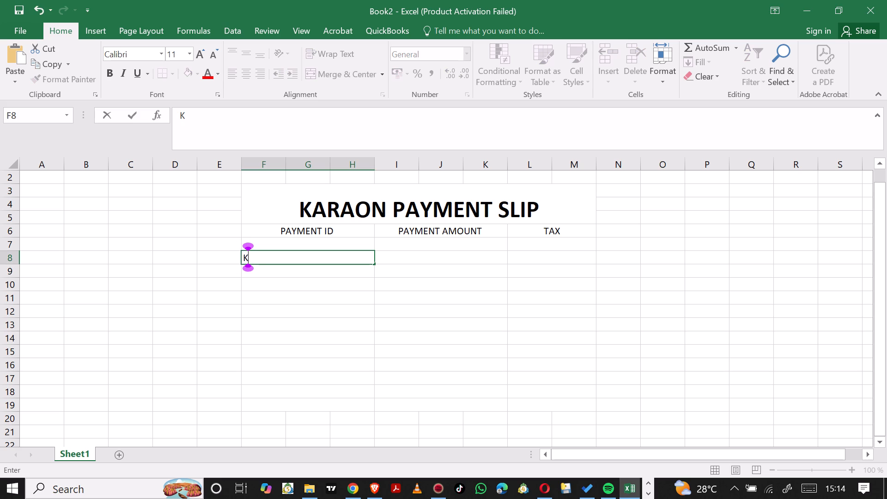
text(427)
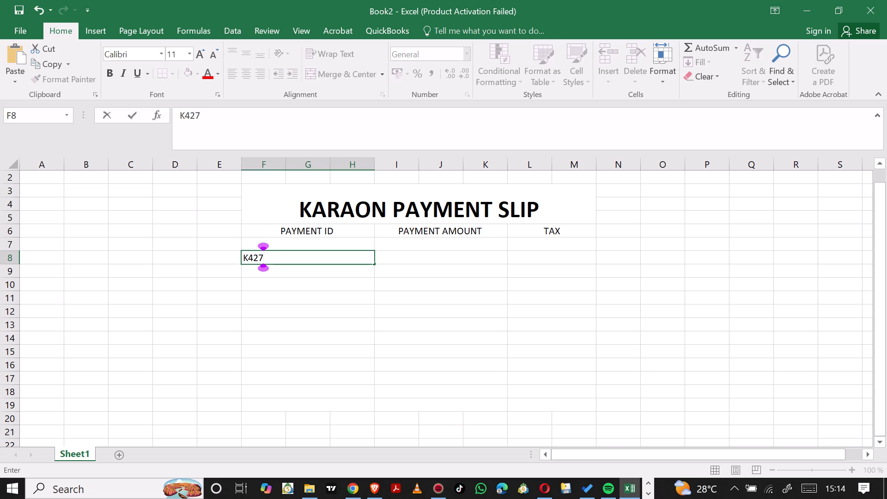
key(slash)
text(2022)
click(412, 264)
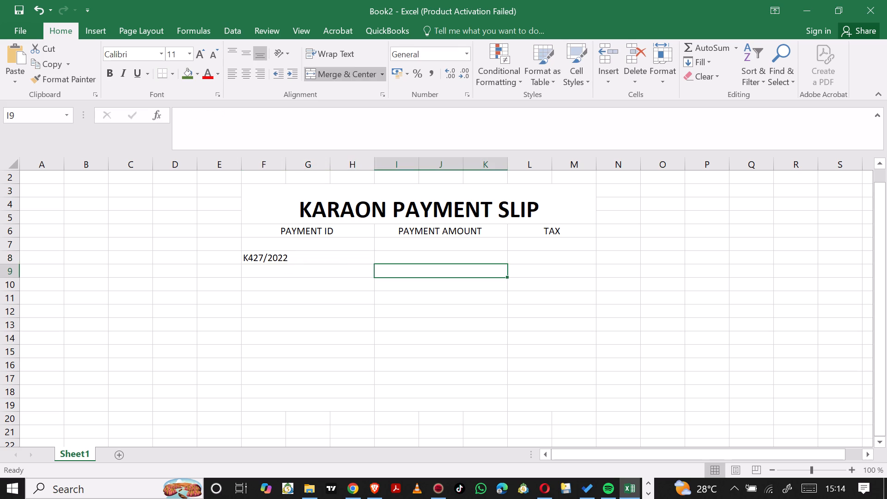
Enter the payment amount 30000 in the merged cell I8:K8.
click(415, 257)
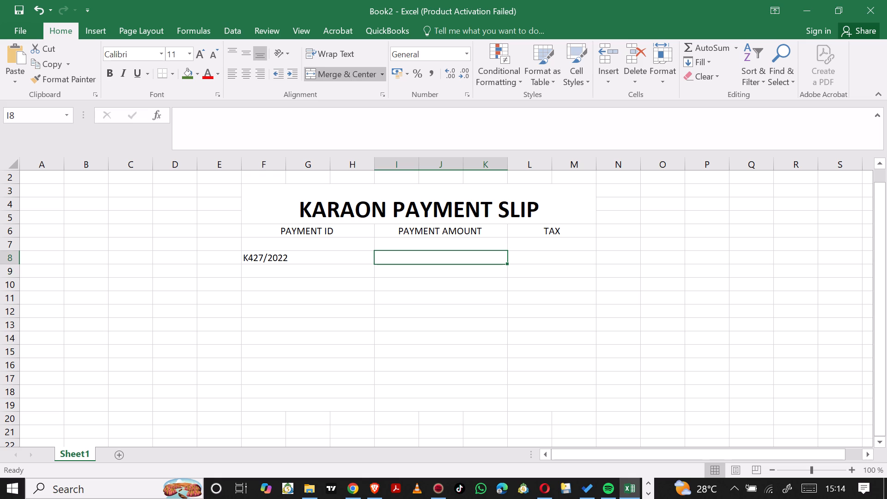
text(30000)
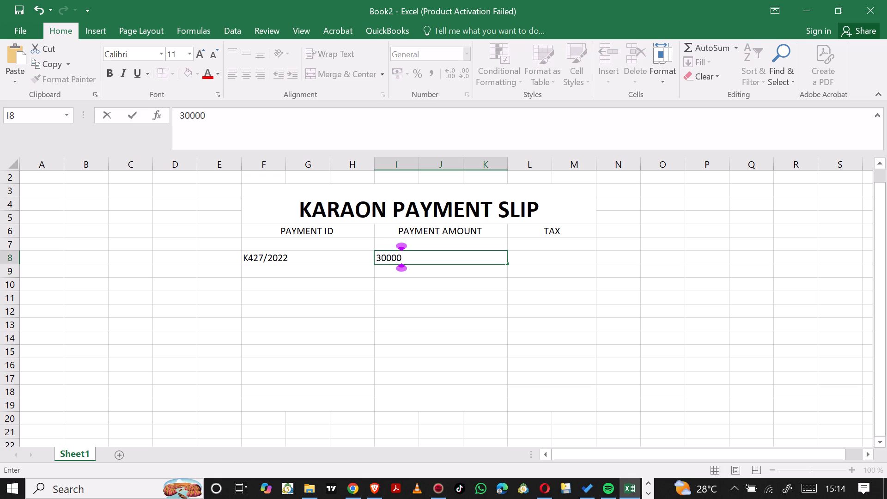
click(556, 257)
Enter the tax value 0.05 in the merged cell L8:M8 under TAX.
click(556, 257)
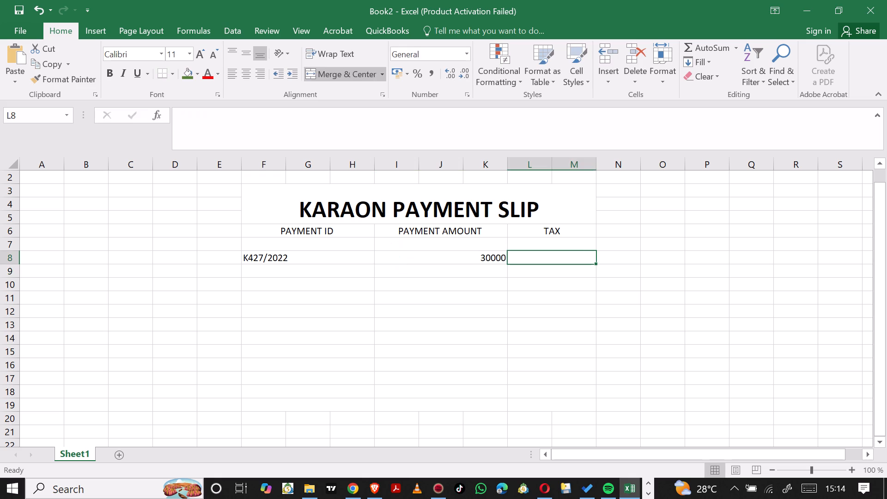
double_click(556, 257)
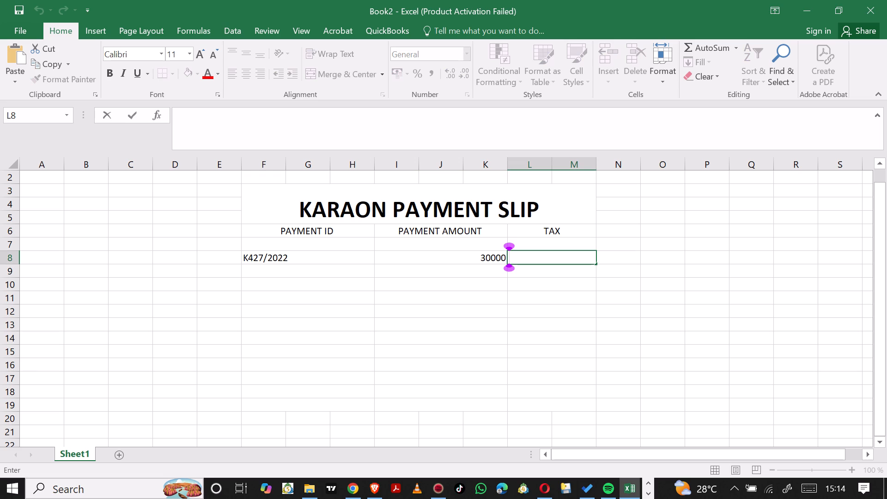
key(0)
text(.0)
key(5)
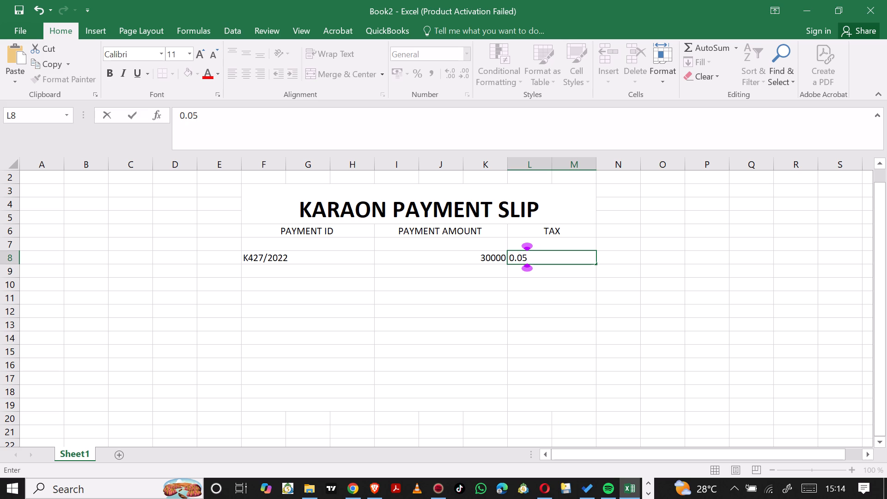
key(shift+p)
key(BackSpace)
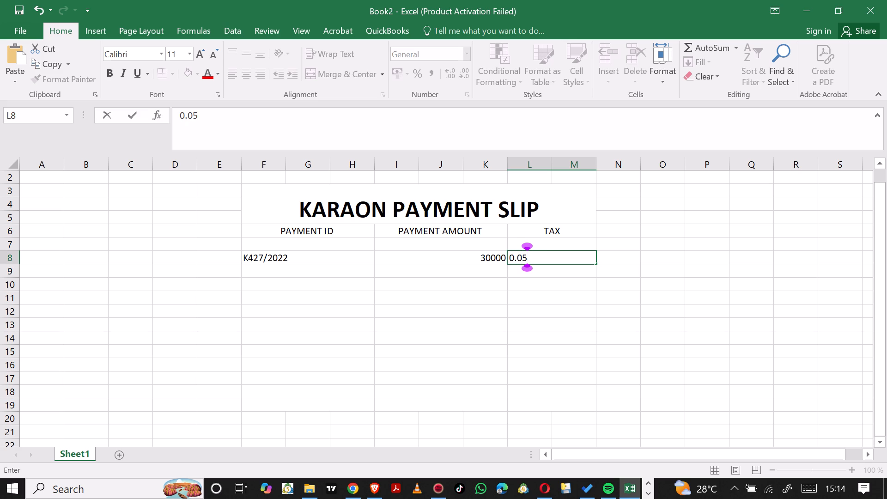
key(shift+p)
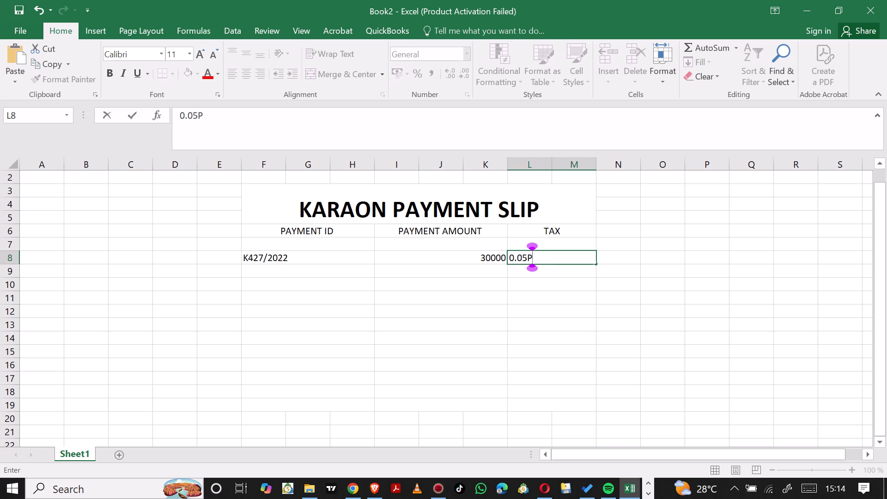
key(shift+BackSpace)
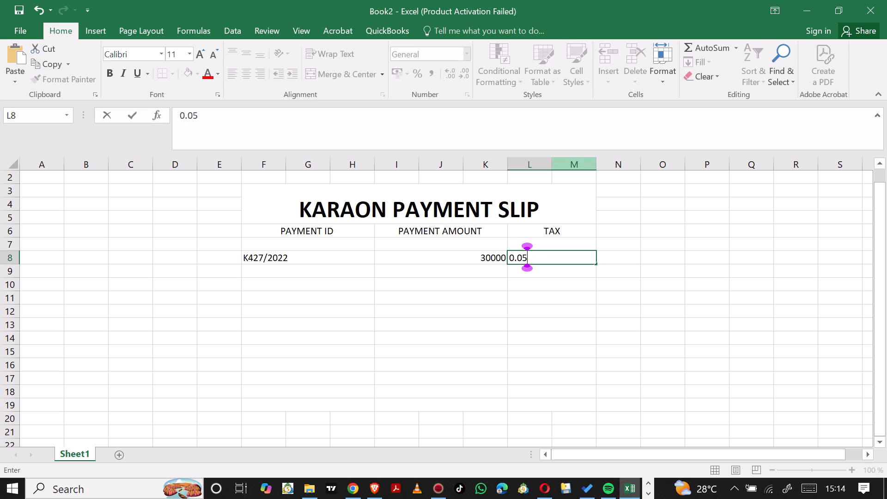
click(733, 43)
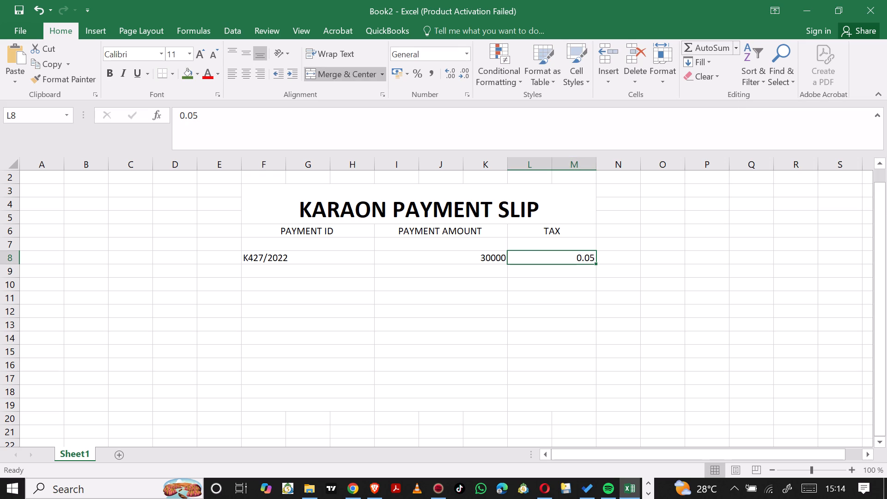
Browse the Most Recently Used and Statistical function lists in Insert Function for cell L8, and close it without choosing any.
click(740, 48)
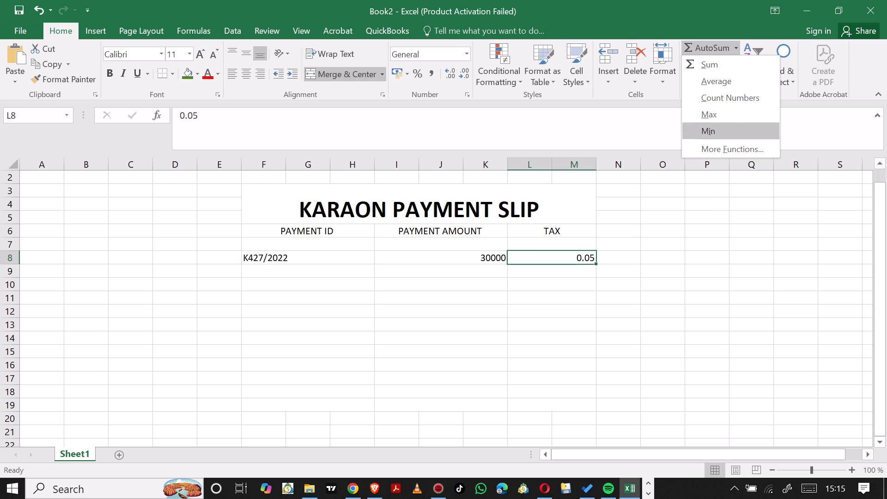
click(721, 144)
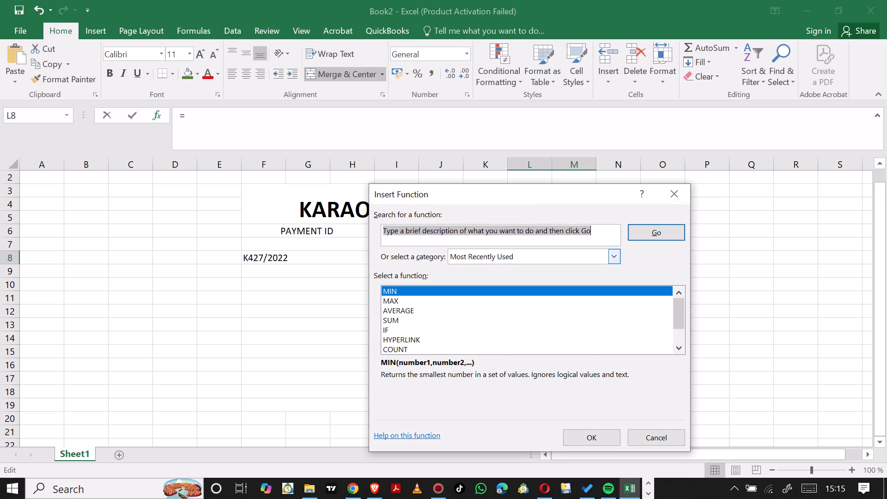
triple_click(680, 345)
triple_click(680, 345)
click(611, 258)
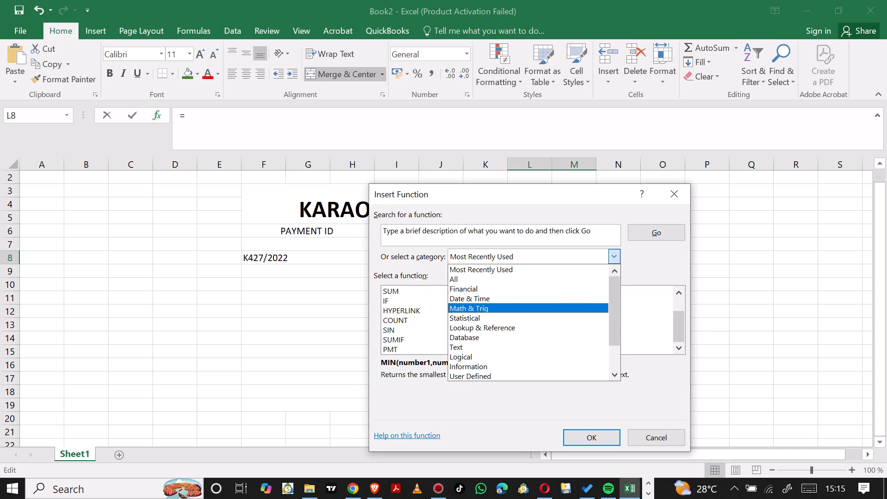
click(518, 313)
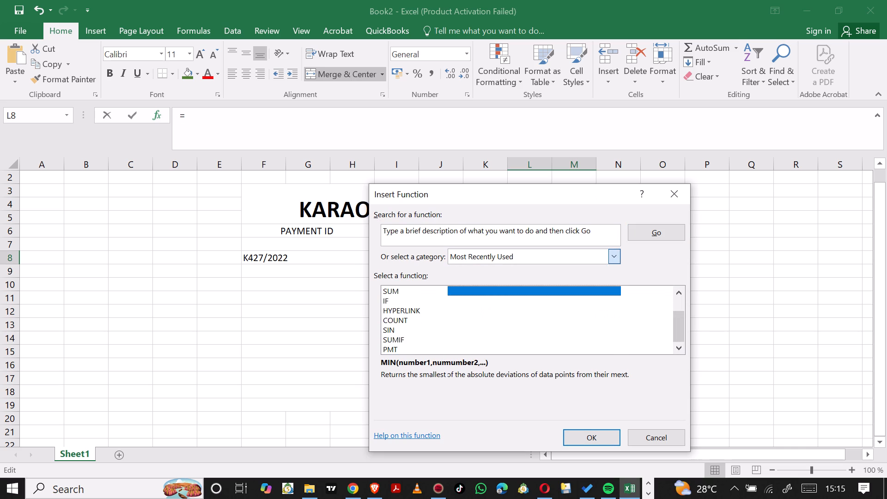
drag(680, 348, 612, 249)
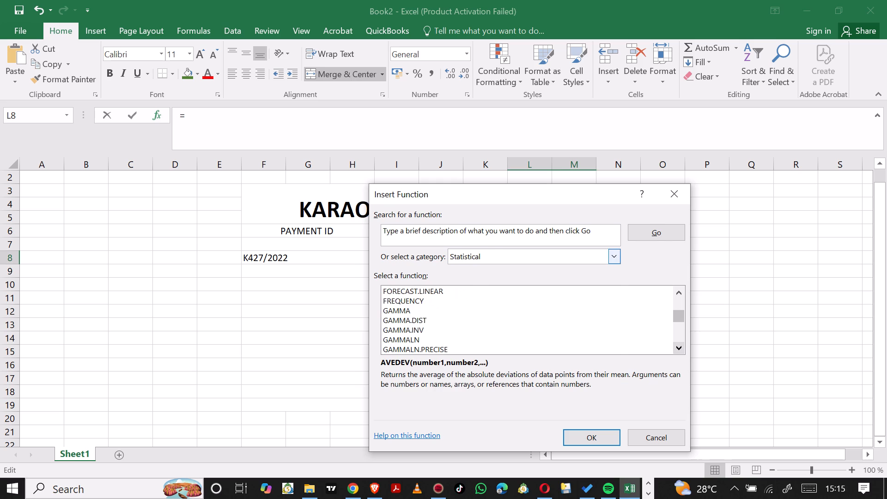
click(612, 249)
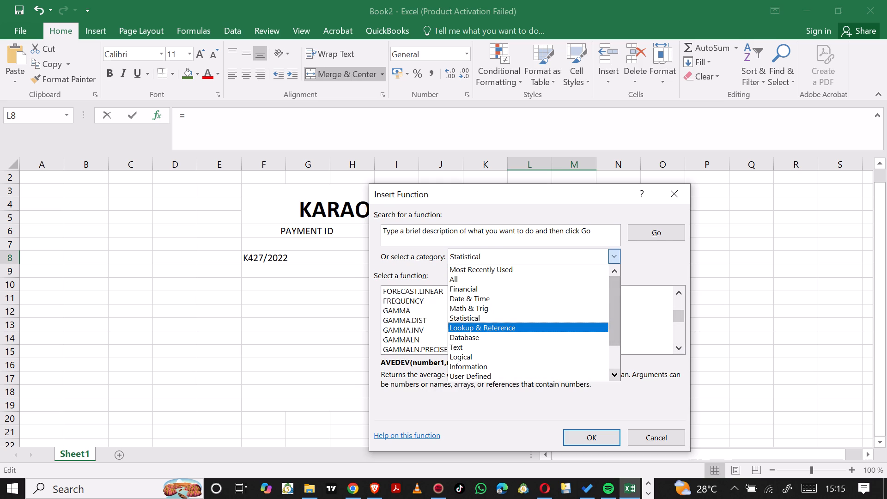
triple_click(619, 374)
double_click(619, 374)
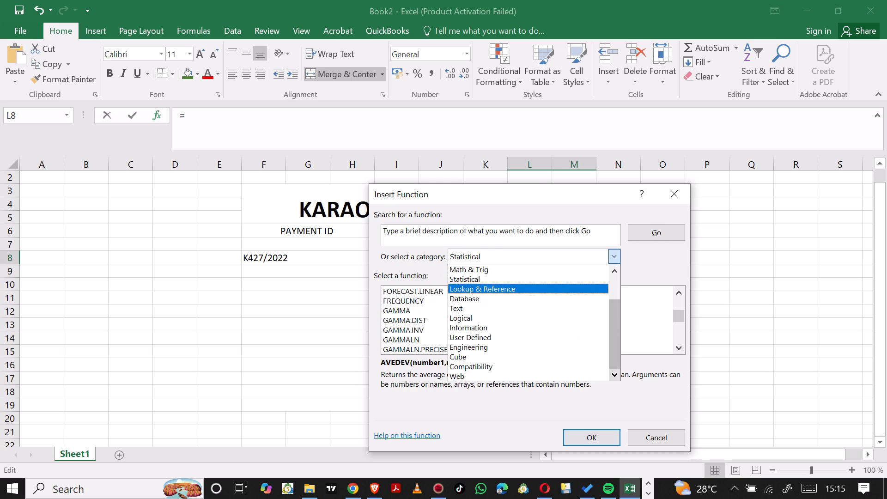
click(565, 260)
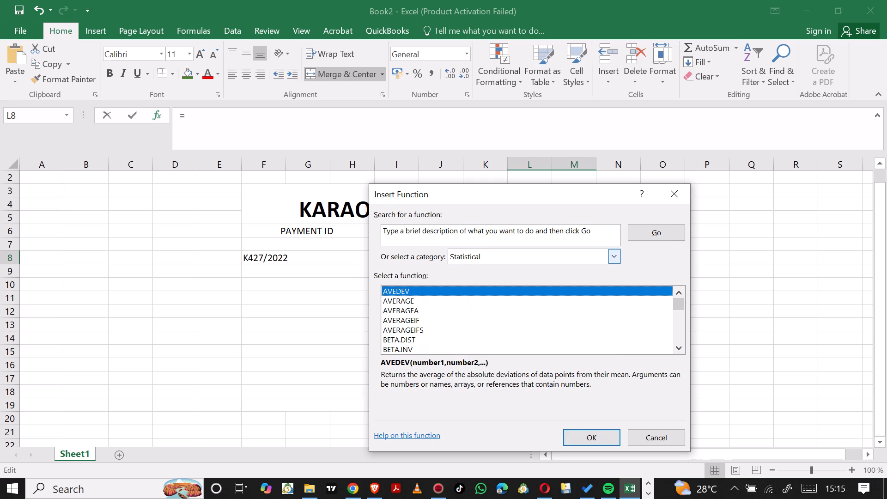
click(676, 346)
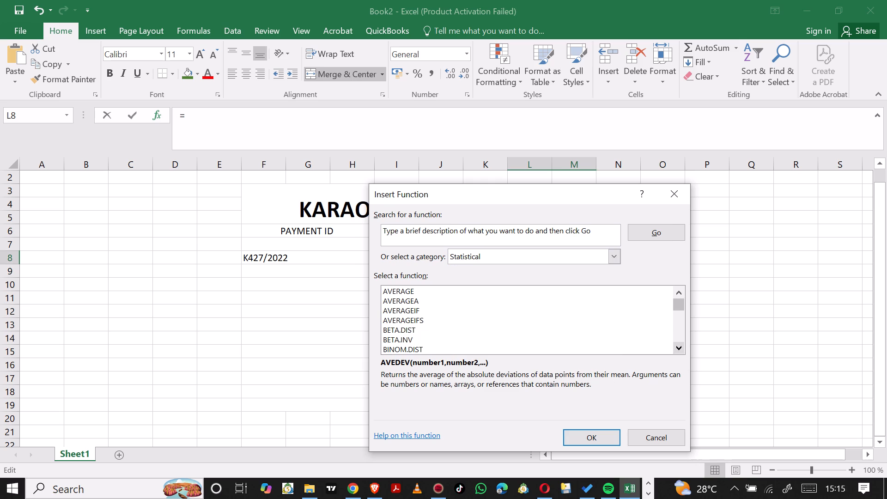
triple_click(676, 346)
triple_click(676, 346)
triple_click(676, 346)
triple_click(676, 346)
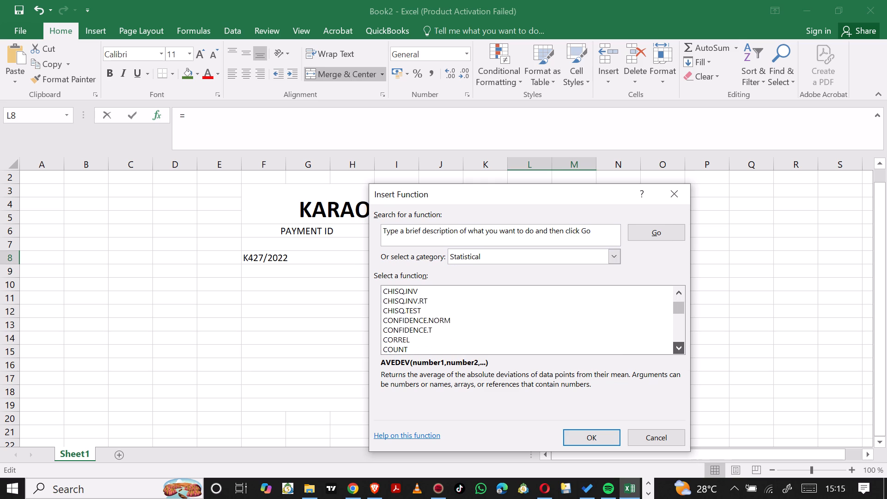
triple_click(676, 346)
triple_click(676, 346)
triple_click(676, 346)
triple_click(676, 346)
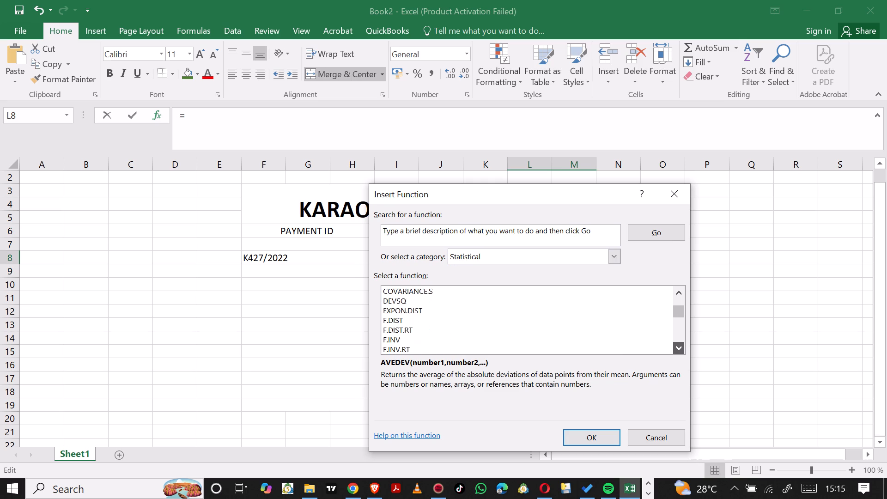
triple_click(676, 346)
click(676, 346)
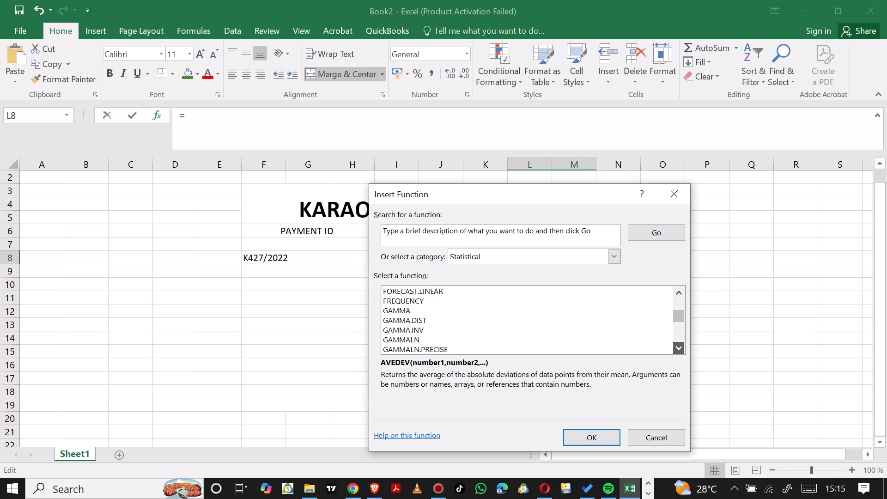
click(676, 346)
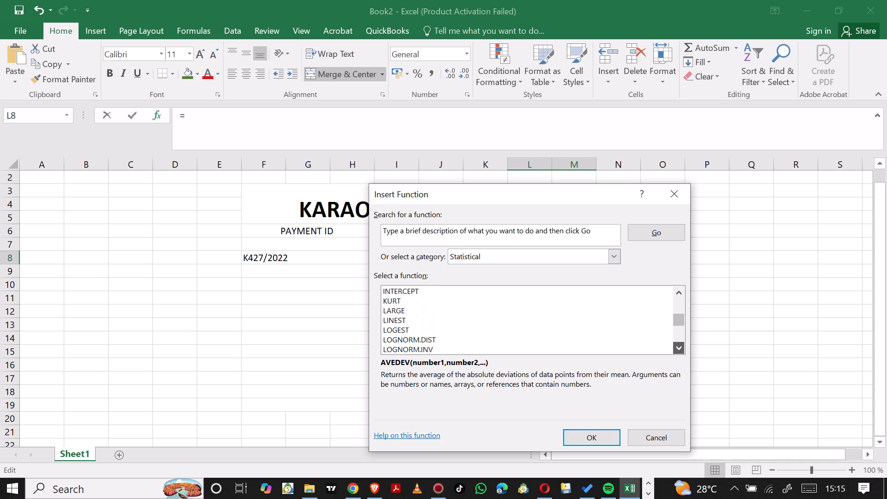
triple_click(676, 346)
click(676, 346)
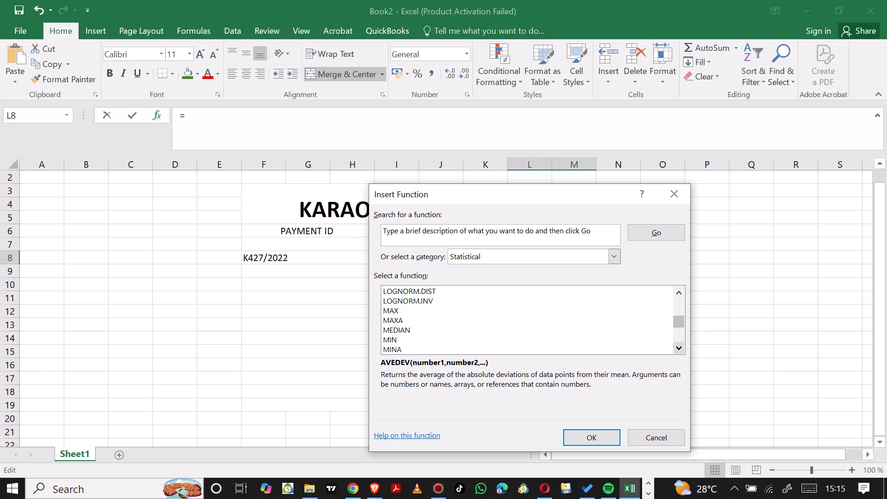
click(676, 346)
click(676, 346)
click(676, 346)
click(676, 346)
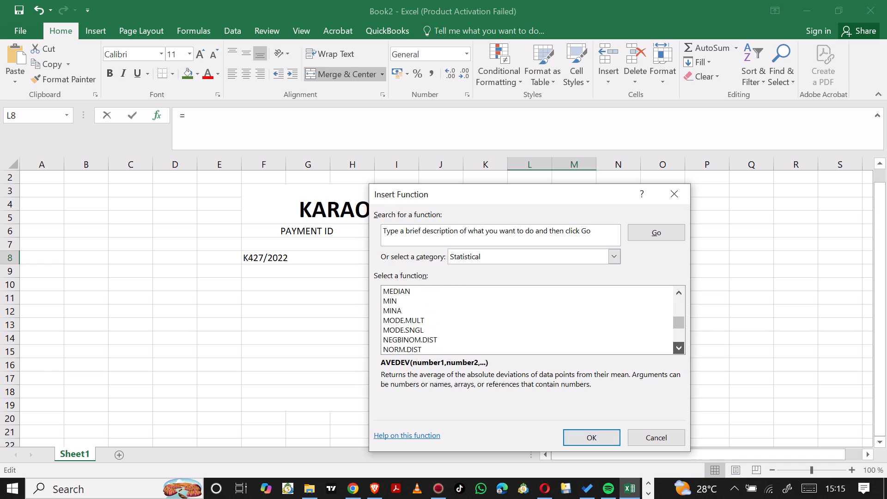
triple_click(676, 346)
triple_click(676, 346)
double_click(676, 346)
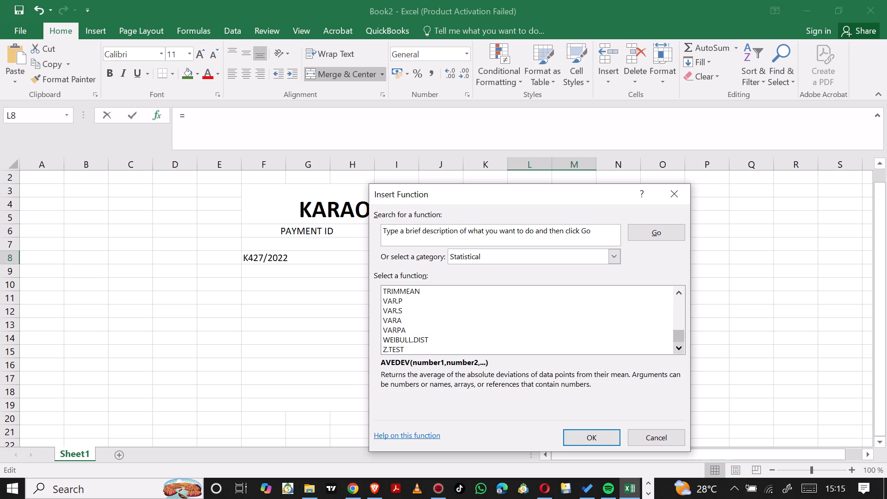
click(675, 197)
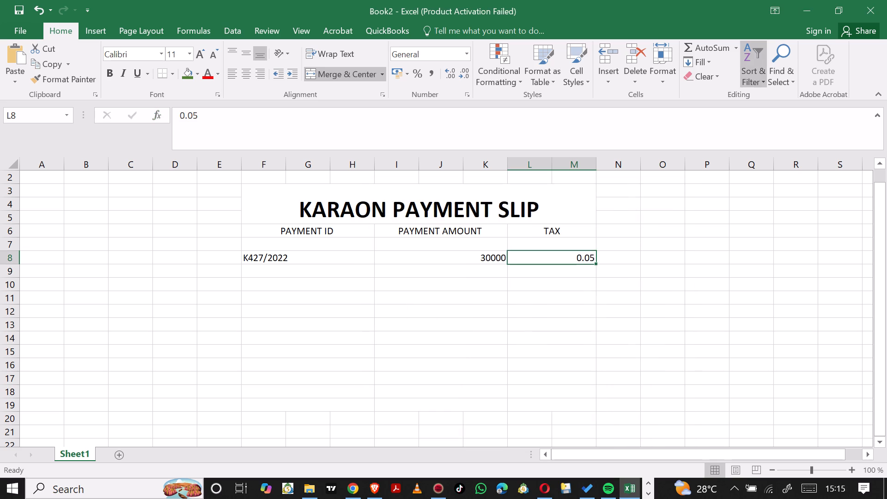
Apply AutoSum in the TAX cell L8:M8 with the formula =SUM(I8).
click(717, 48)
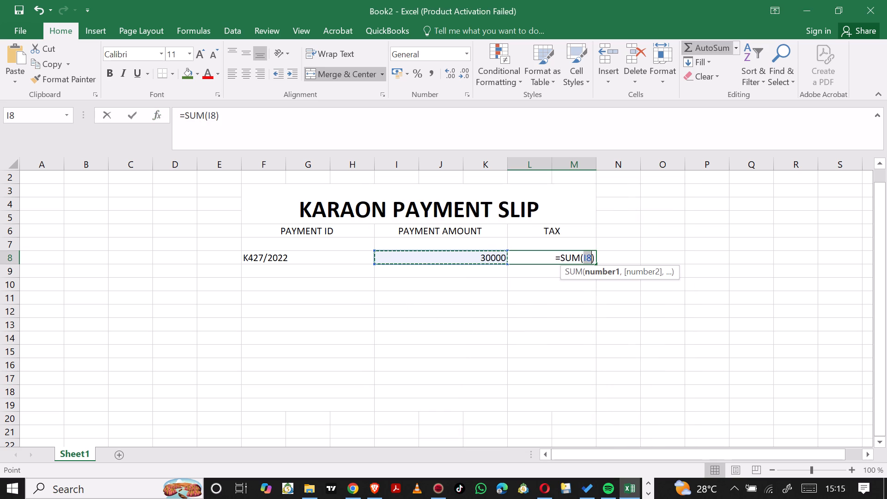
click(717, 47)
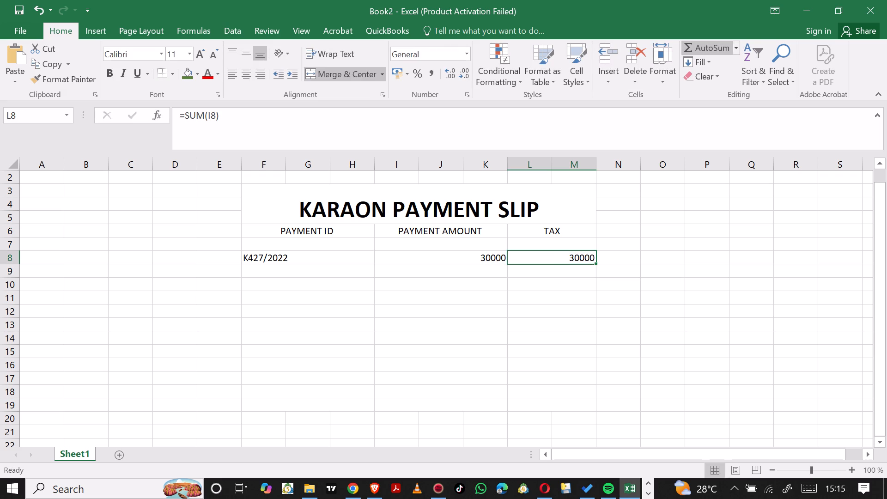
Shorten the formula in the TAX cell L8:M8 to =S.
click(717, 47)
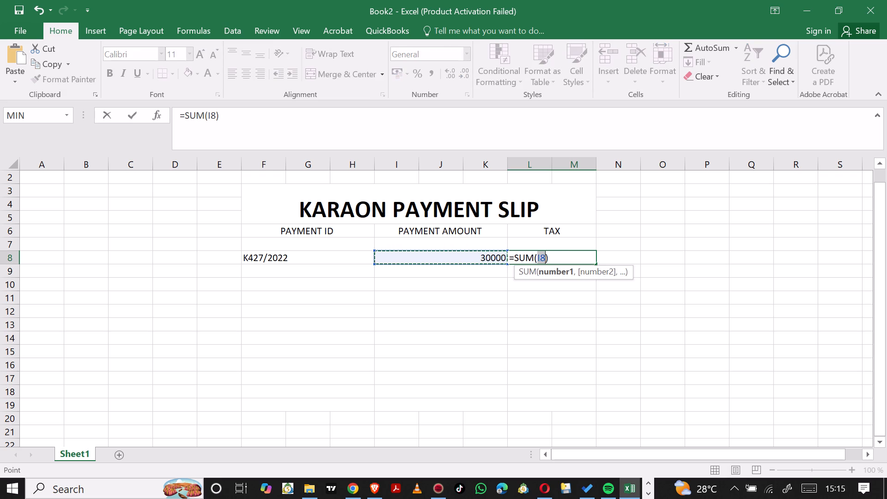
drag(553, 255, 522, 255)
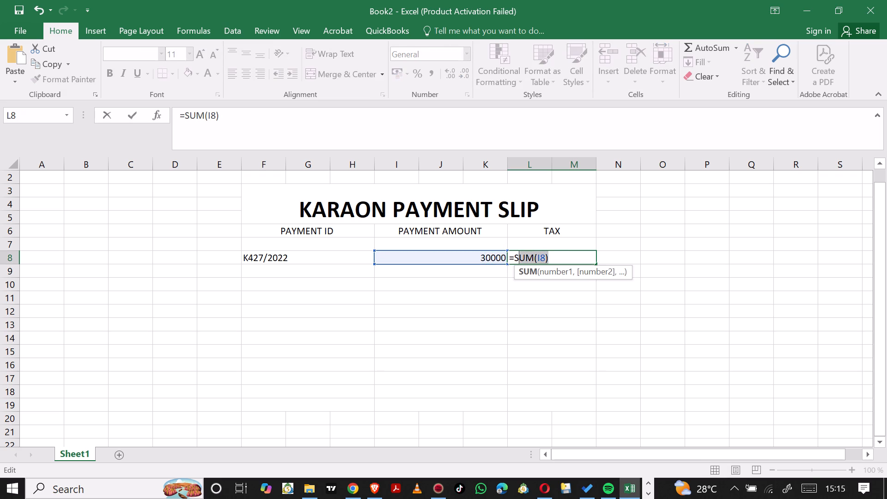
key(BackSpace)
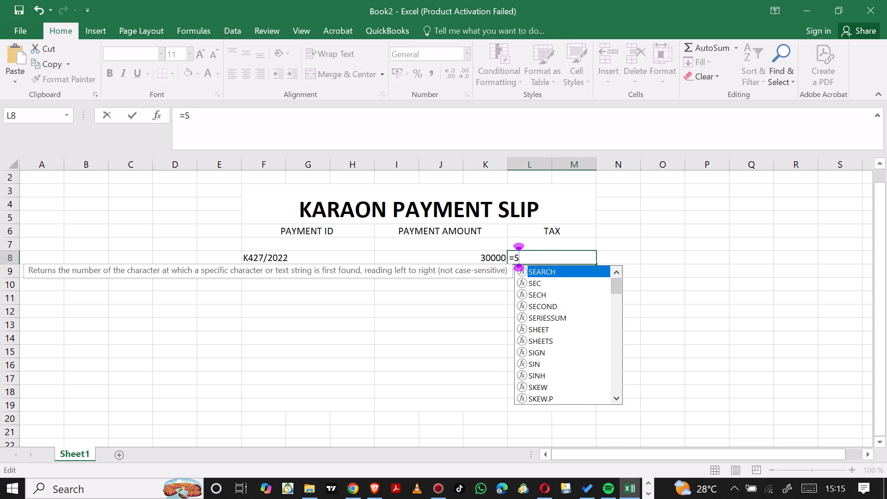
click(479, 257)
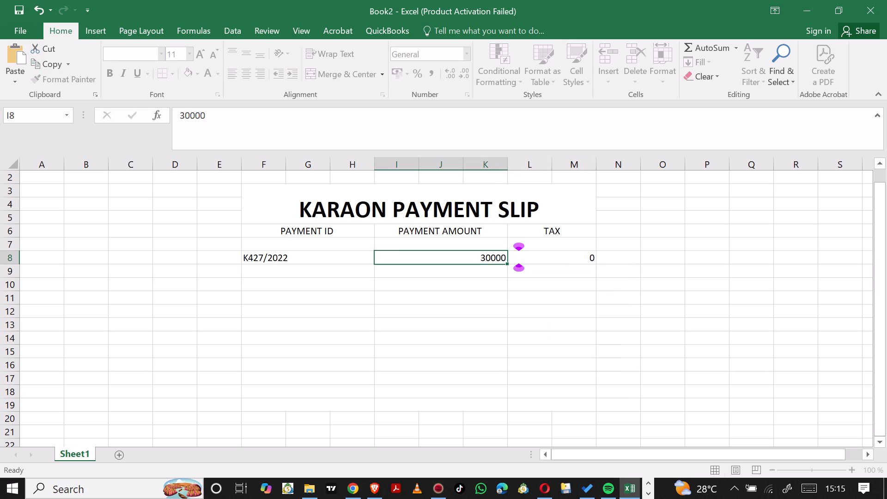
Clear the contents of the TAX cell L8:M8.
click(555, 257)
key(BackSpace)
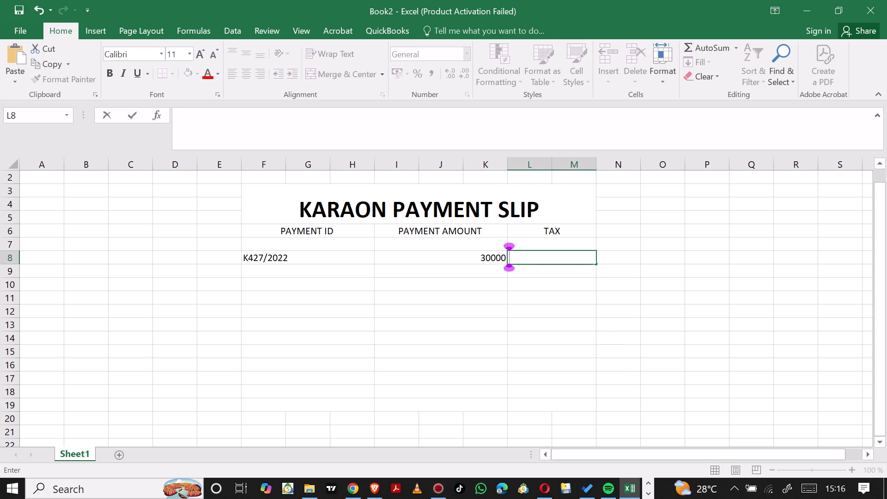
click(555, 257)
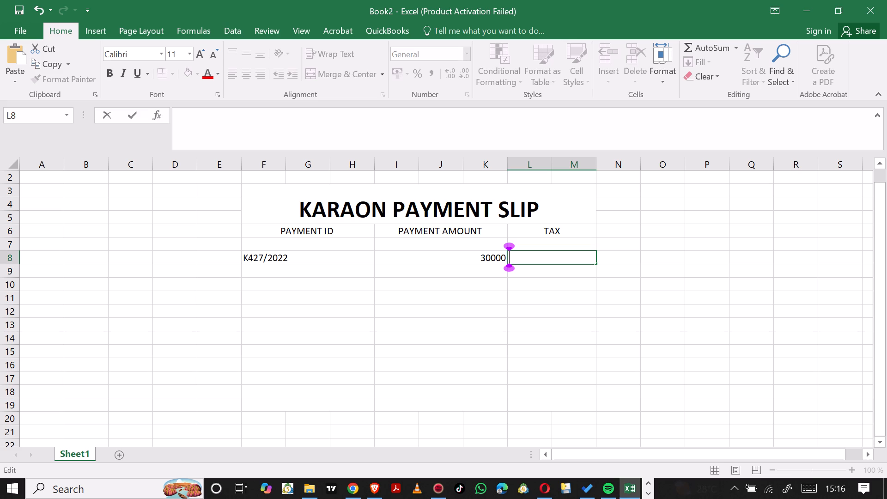
Enter k381/2021 as the second payment ID in the merged cell F9:H9, below K427/2022.
click(291, 273)
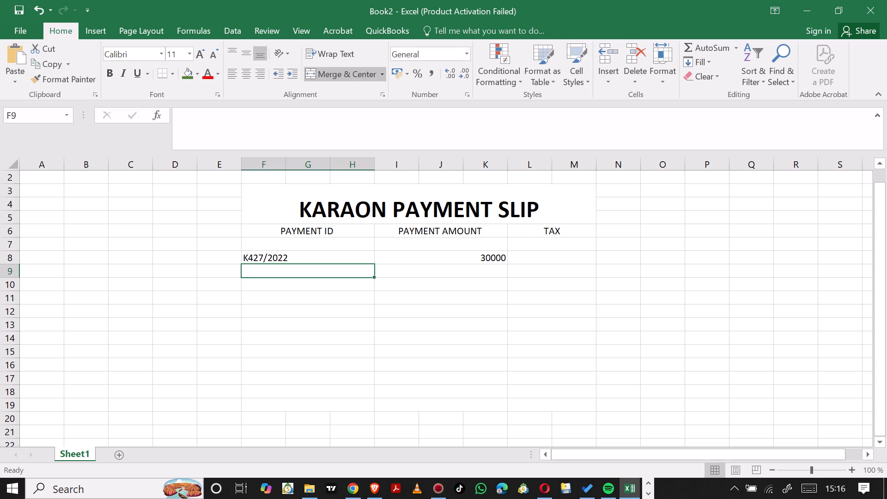
key(k)
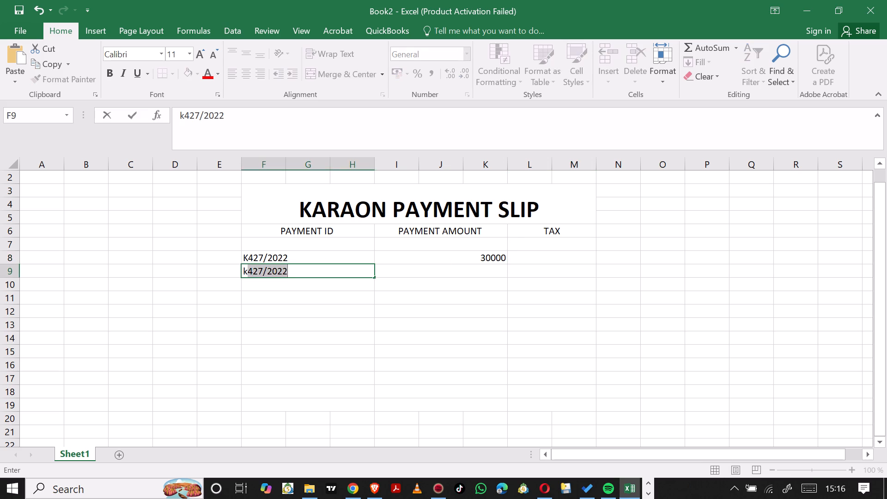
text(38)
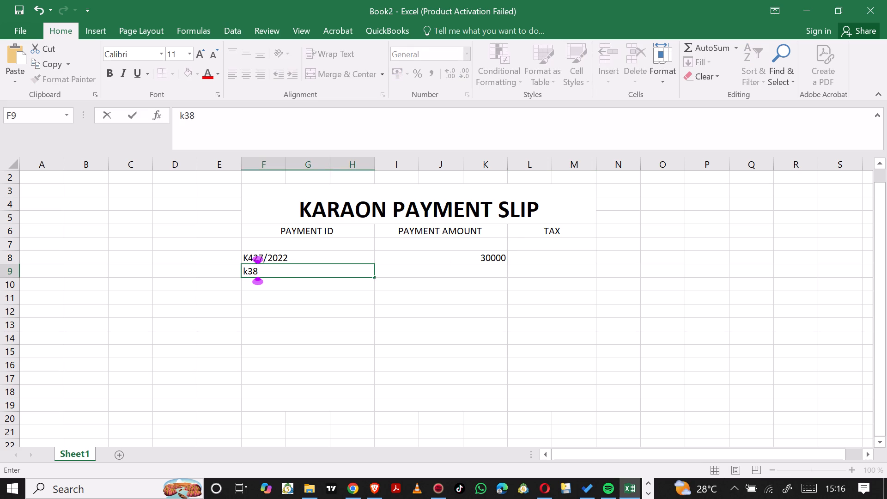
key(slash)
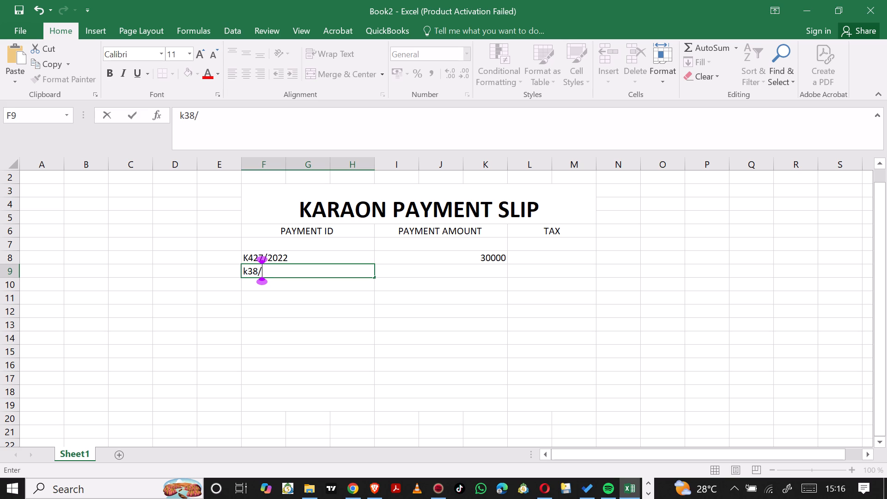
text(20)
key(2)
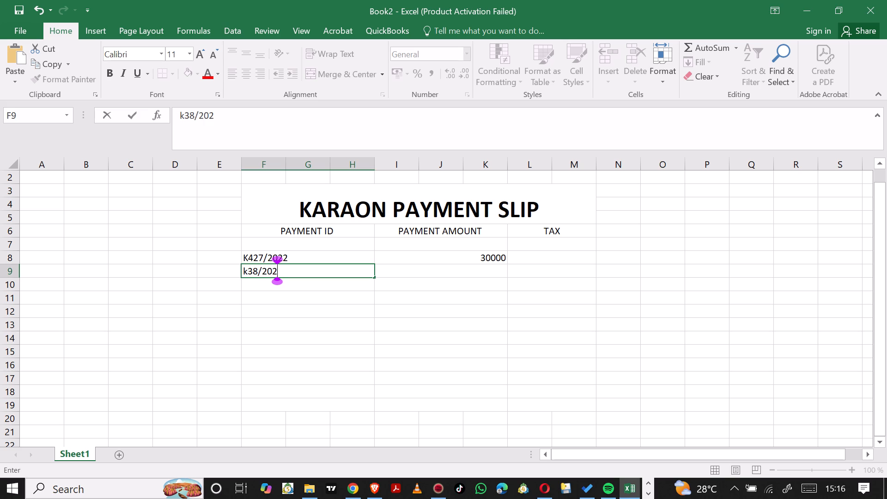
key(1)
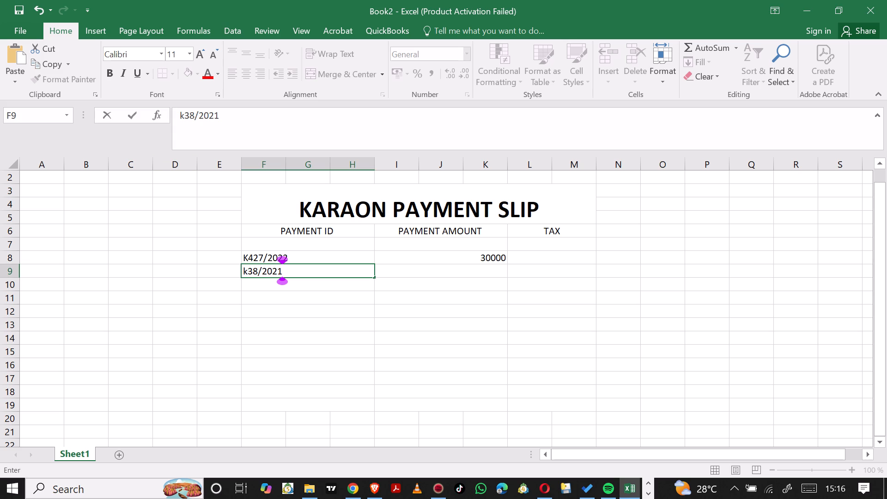
click(256, 269)
key(1)
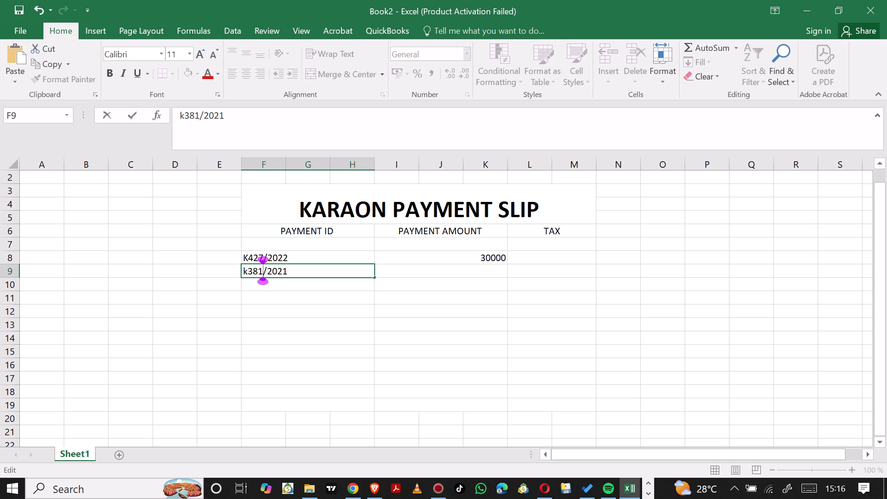
click(469, 276)
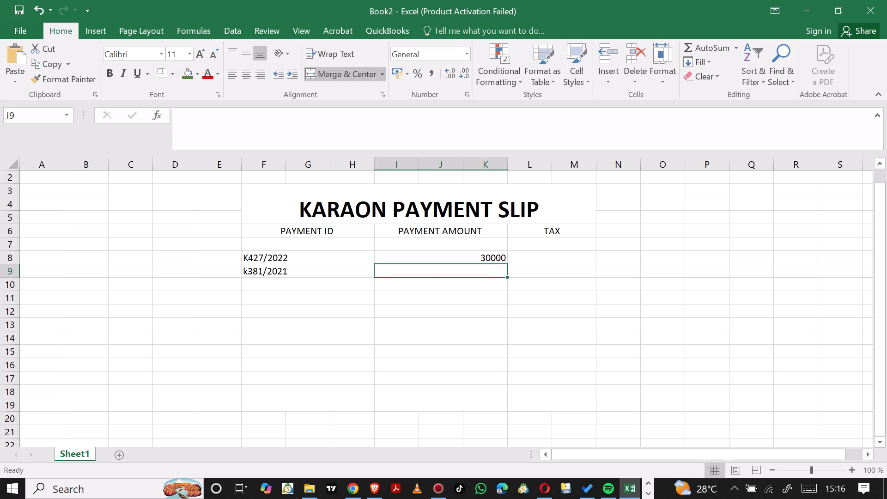
text(28750)
click(304, 283)
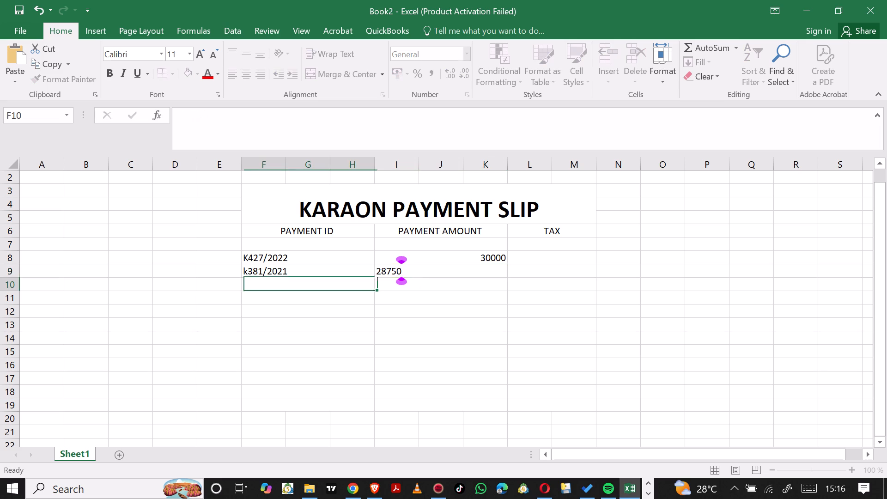
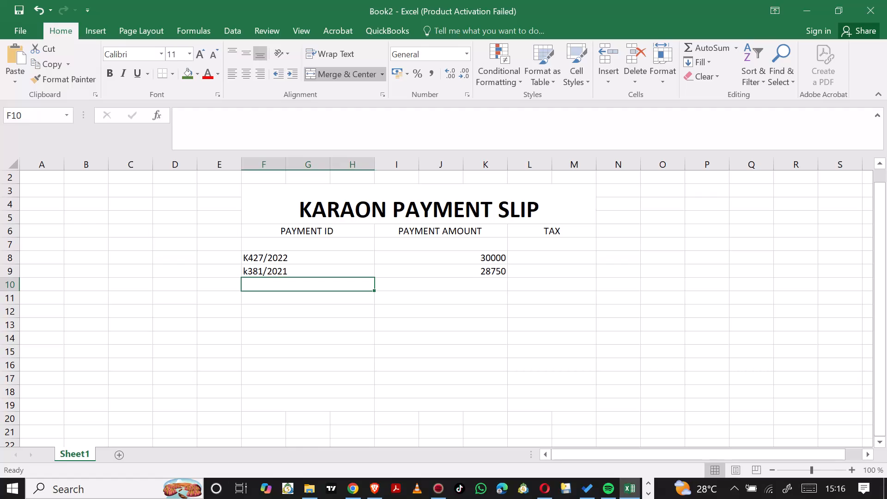
Fill row 10 with payment ID k345/2022 in F10:H10 and payment amount 42000 in I10:K10.
key(k)
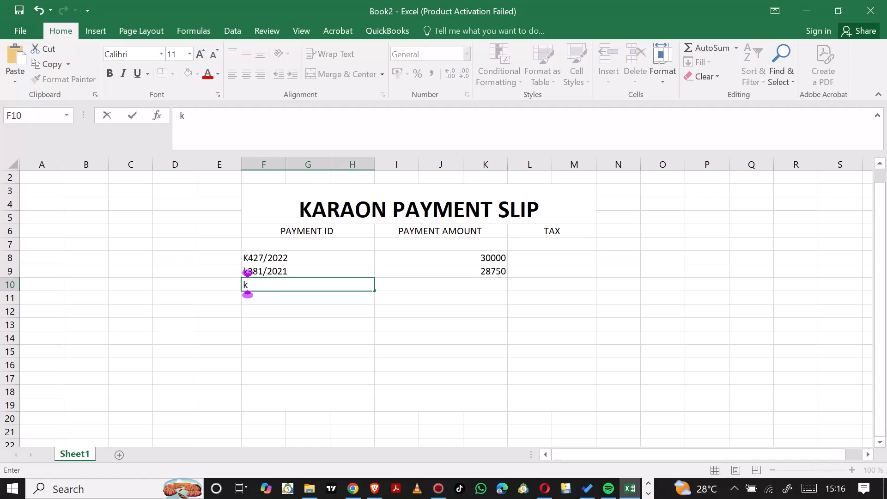
key(3)
key(4)
key(5)
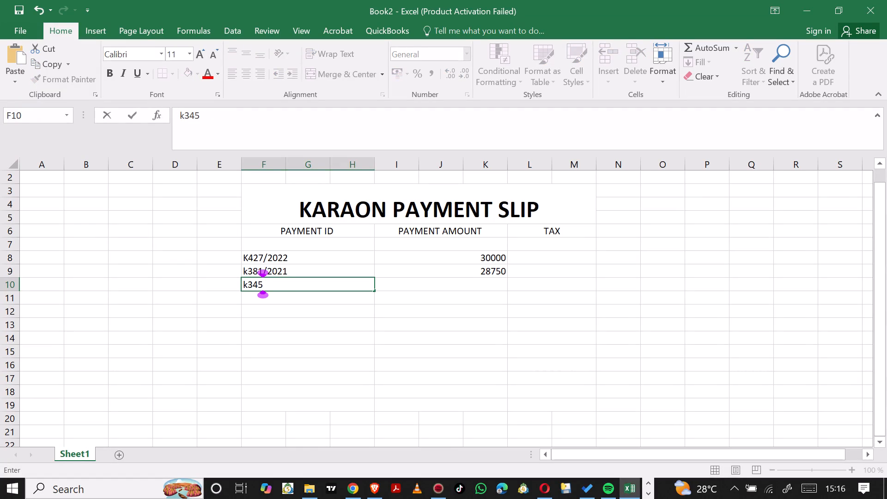
key(slash)
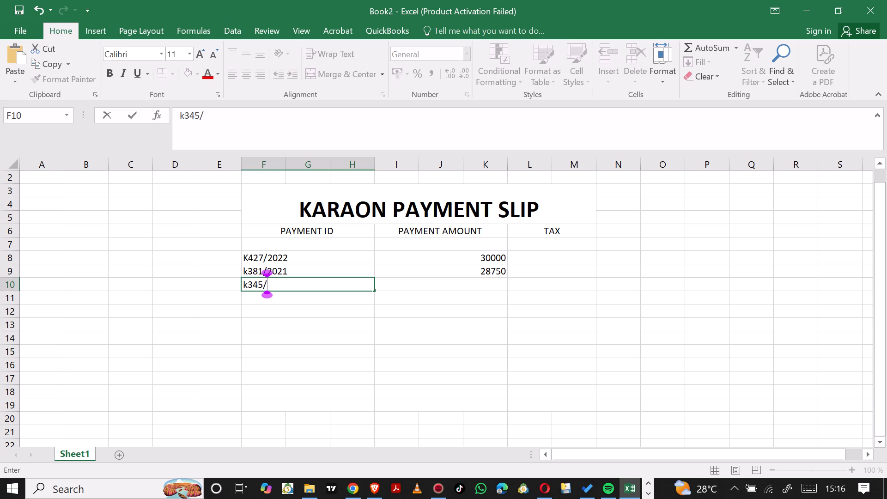
text(2022)
click(451, 283)
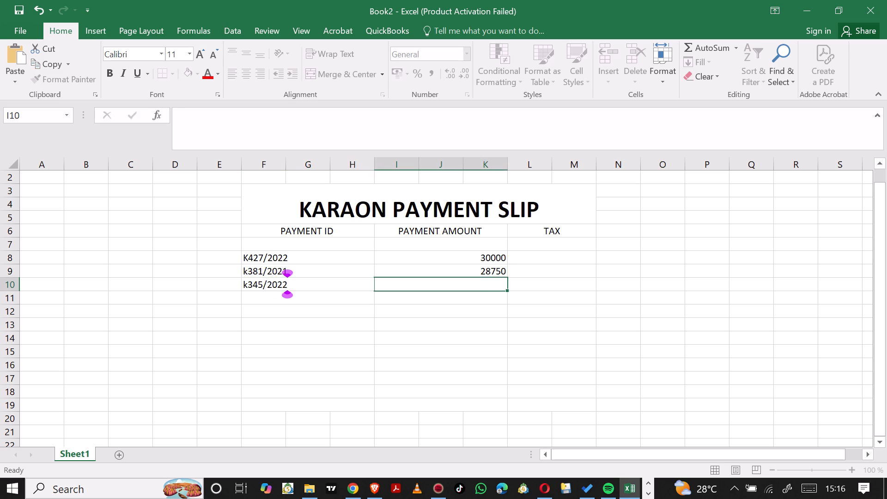
key(2)
key(BackSpace)
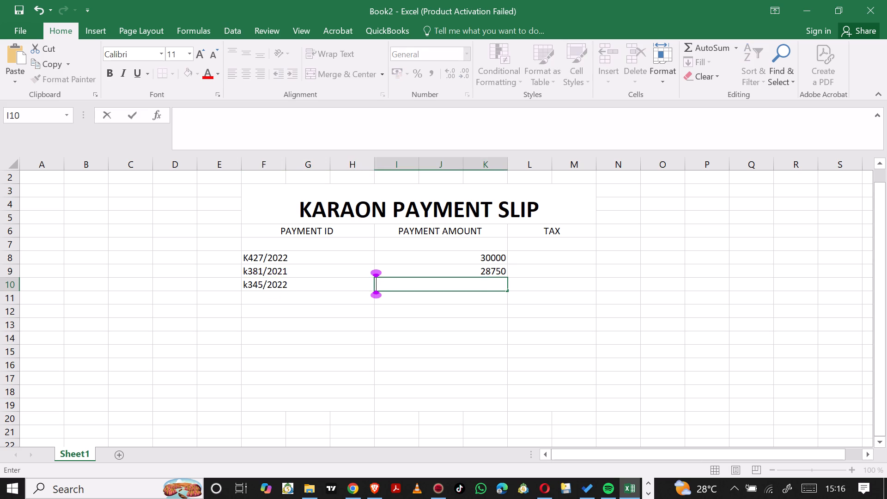
text(42)
text(000)
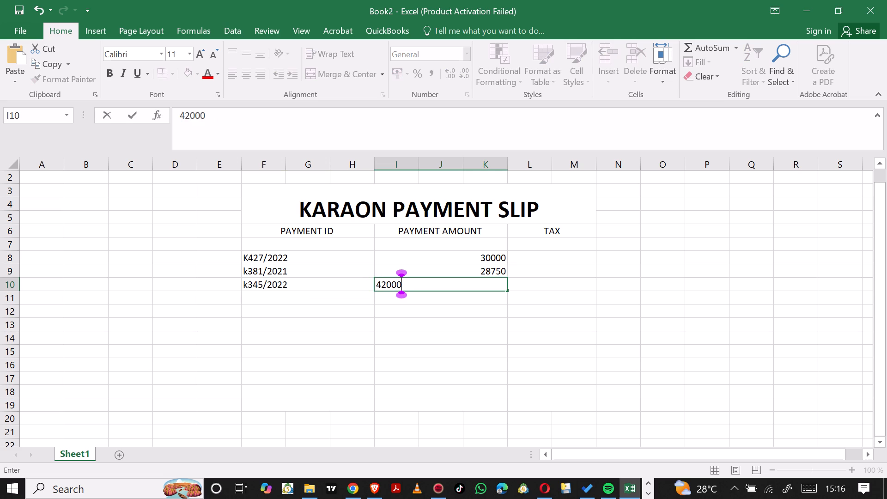
Fill row 11 with payment ID k221/2021 in F11:H11 and payment amount 15000 in I11:K11.
click(272, 304)
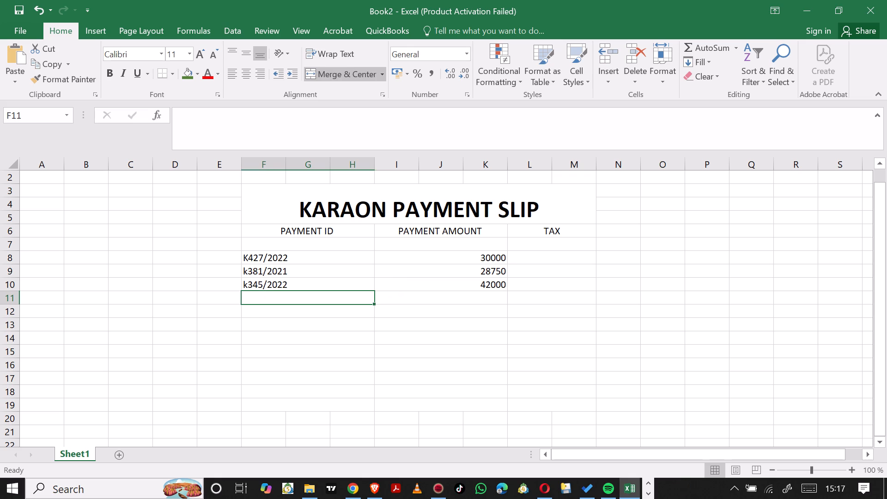
key(k)
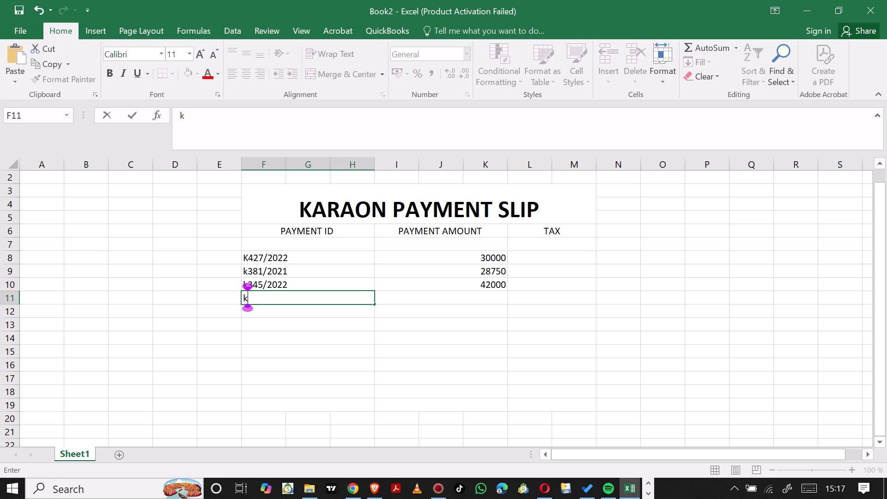
key(2)
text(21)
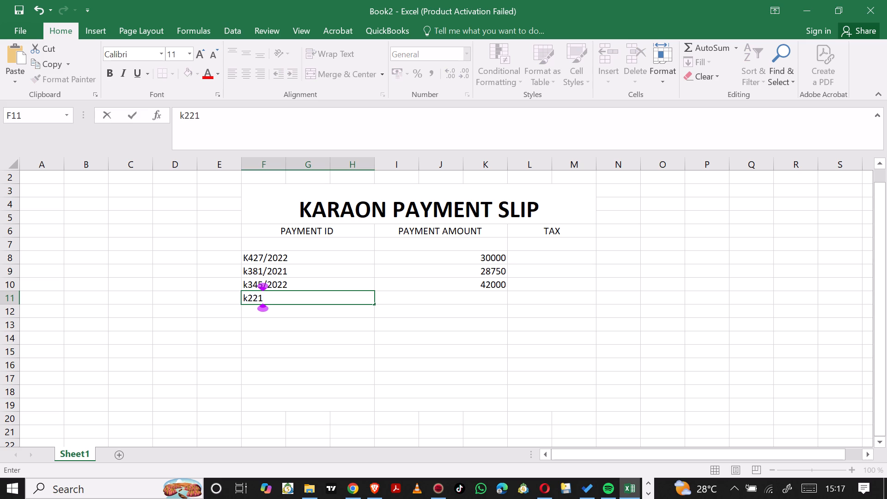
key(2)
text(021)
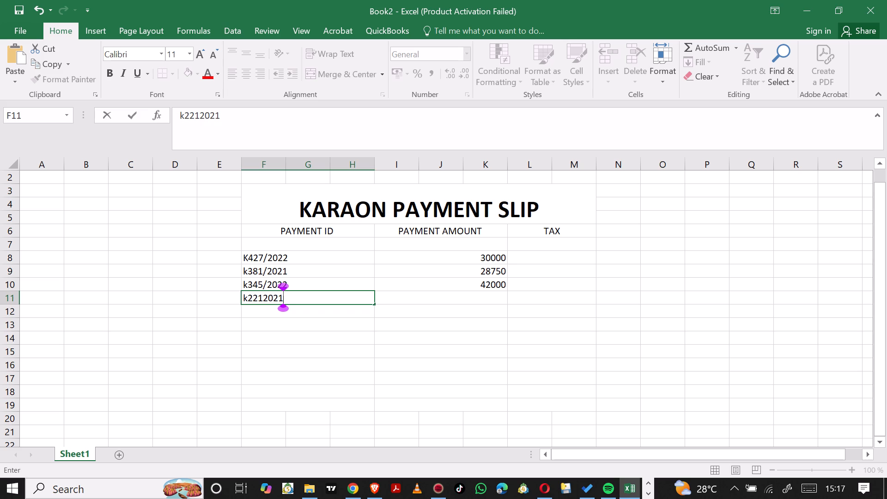
click(261, 295)
key(slash)
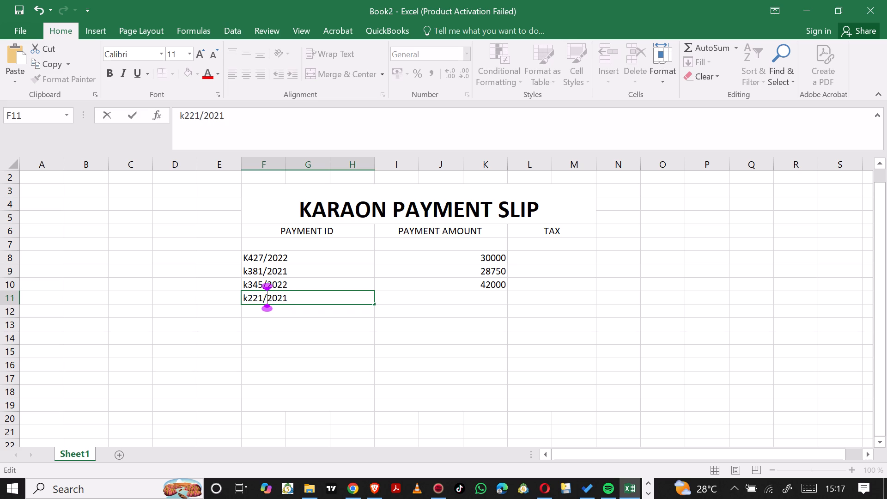
click(460, 299)
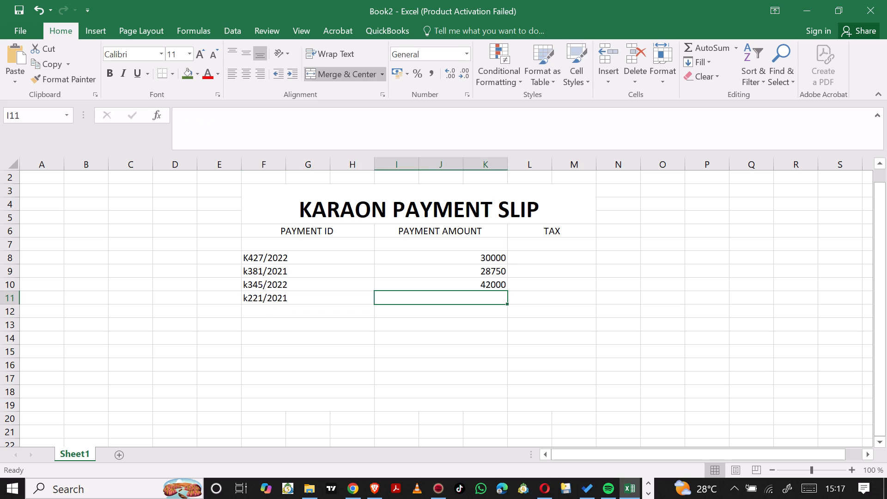
key(1)
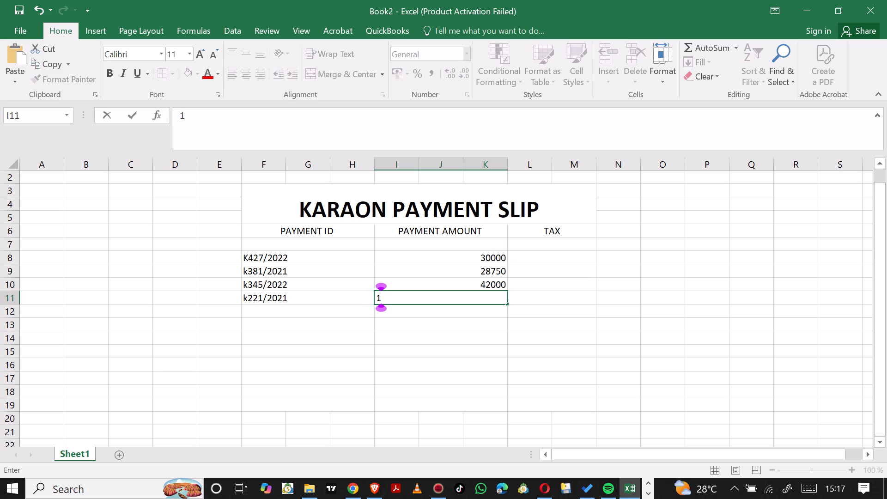
key(5)
text(000)
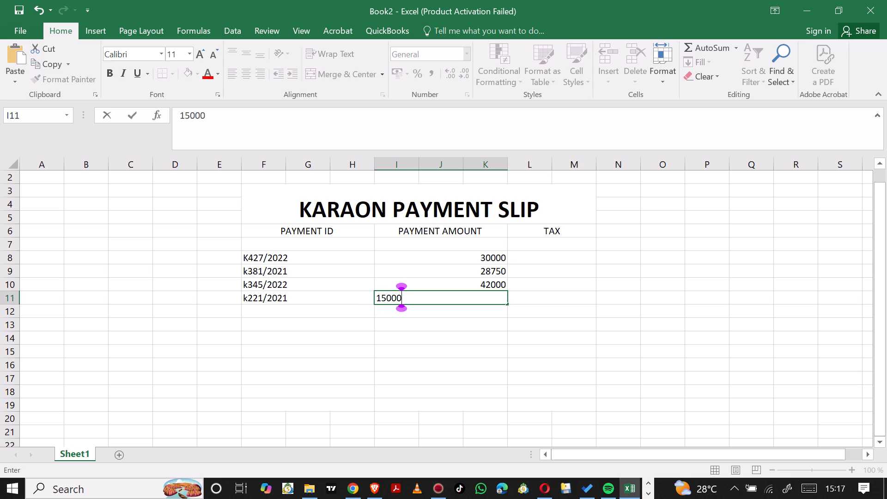
Fill row 12 with payment ID k346/2022 in F12:H12 and payment amount 50000 in I12:K12.
click(318, 308)
scroll(318, 308, down, 1)
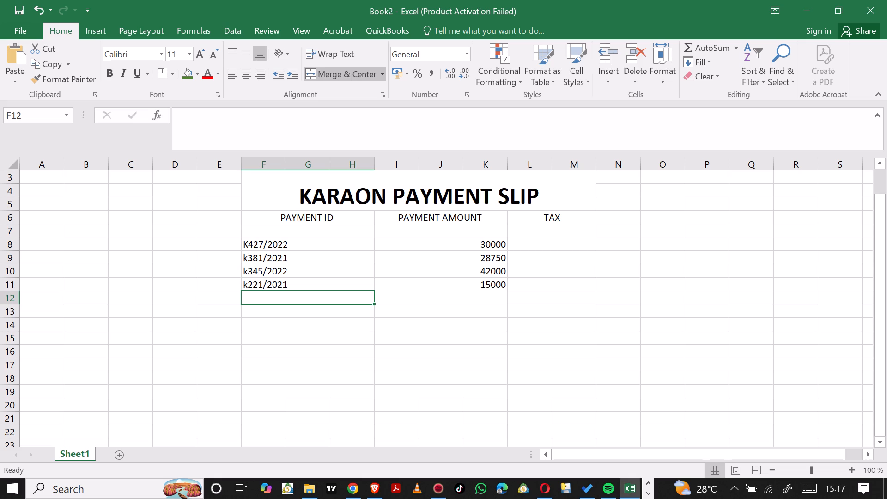
key(k)
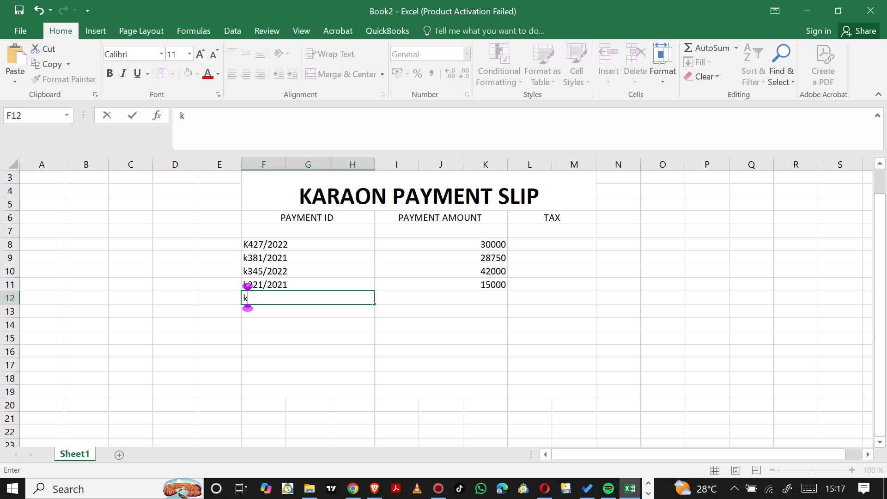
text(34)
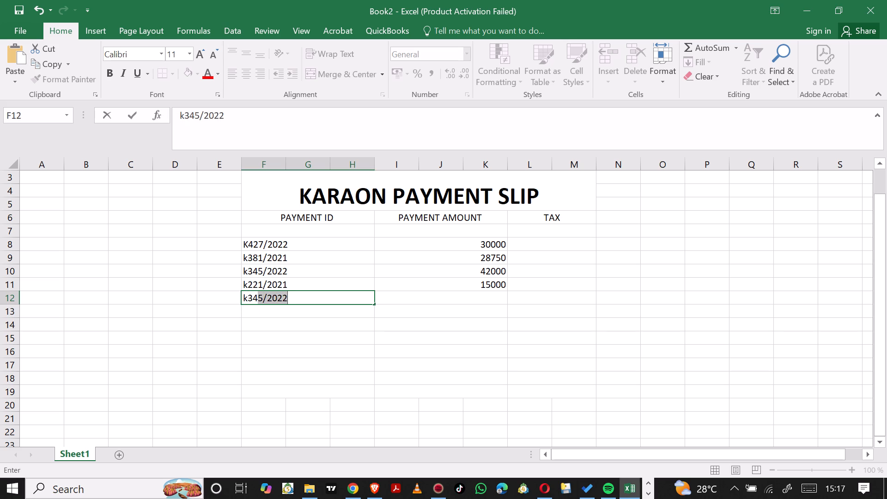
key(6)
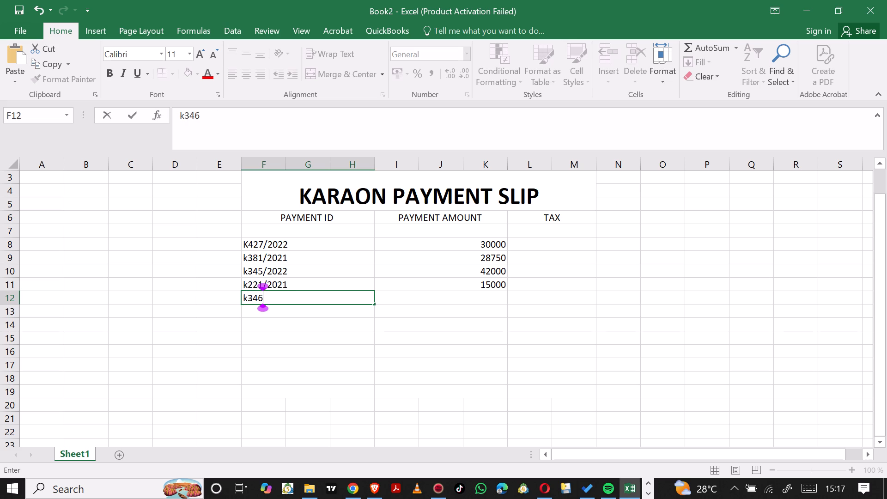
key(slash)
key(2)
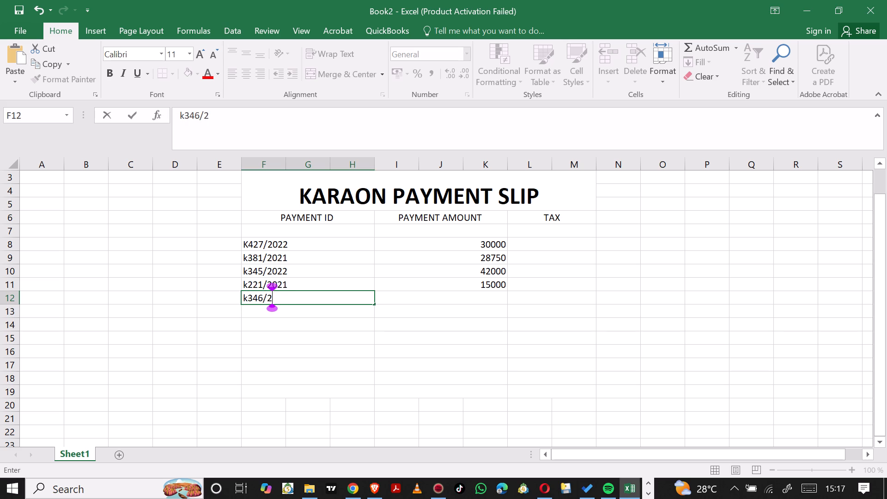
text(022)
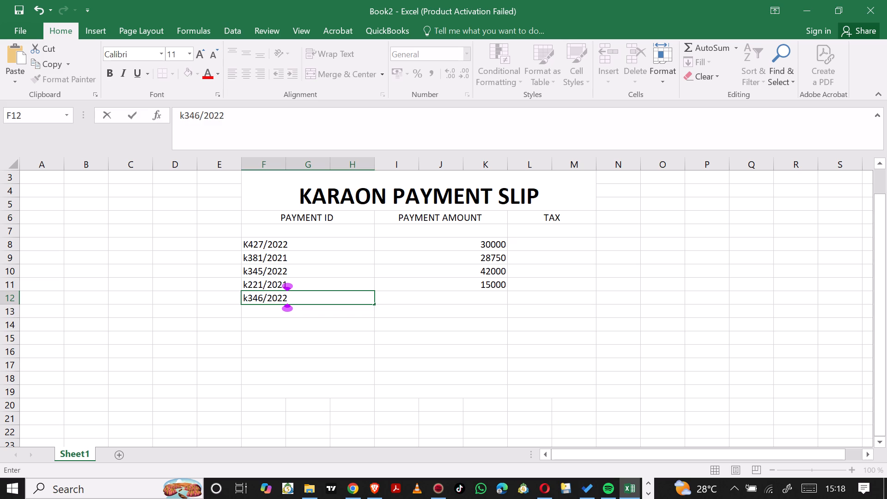
click(491, 297)
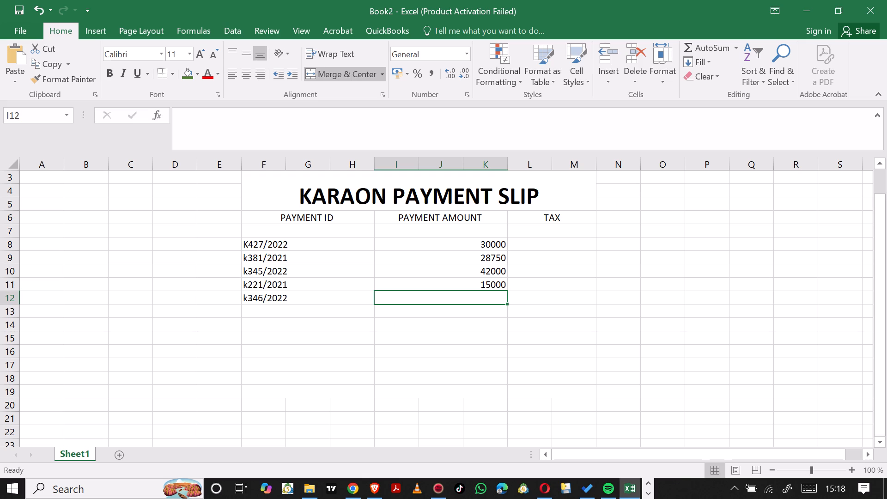
text(50000)
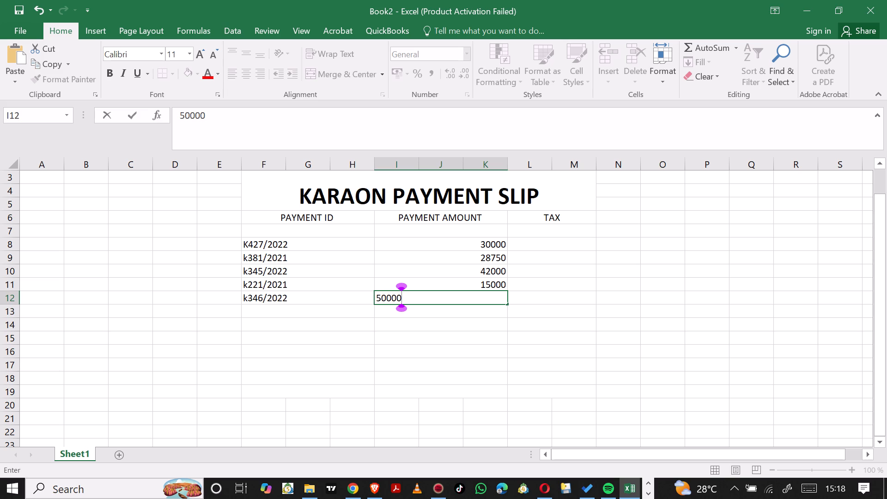
Fill row 13 with payment ID k123/2021 in F13:H13 and payment amount 76325 in I13:K13.
click(311, 316)
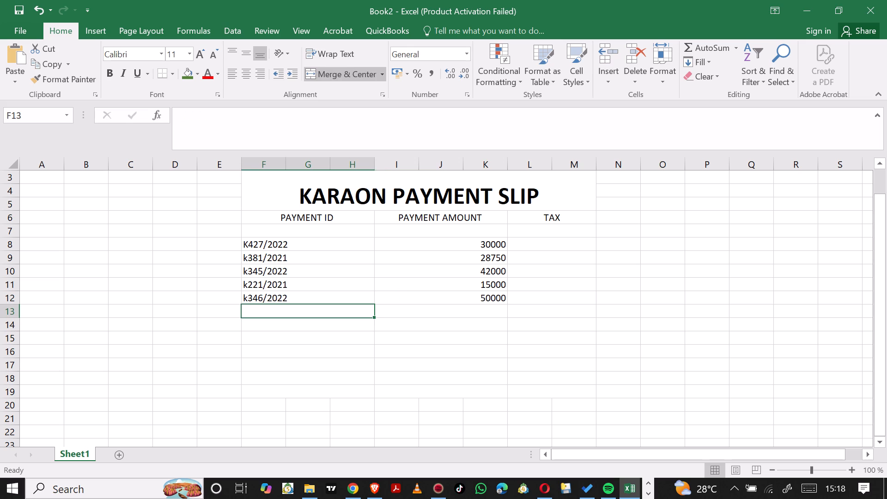
key(k)
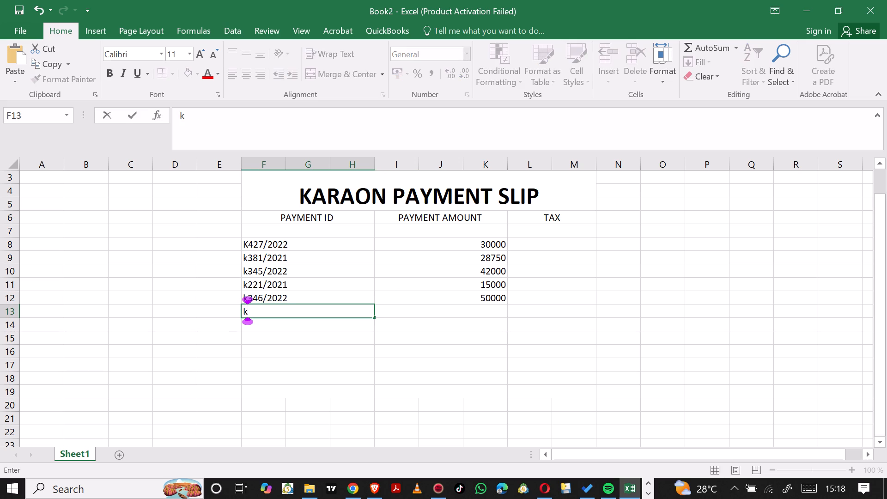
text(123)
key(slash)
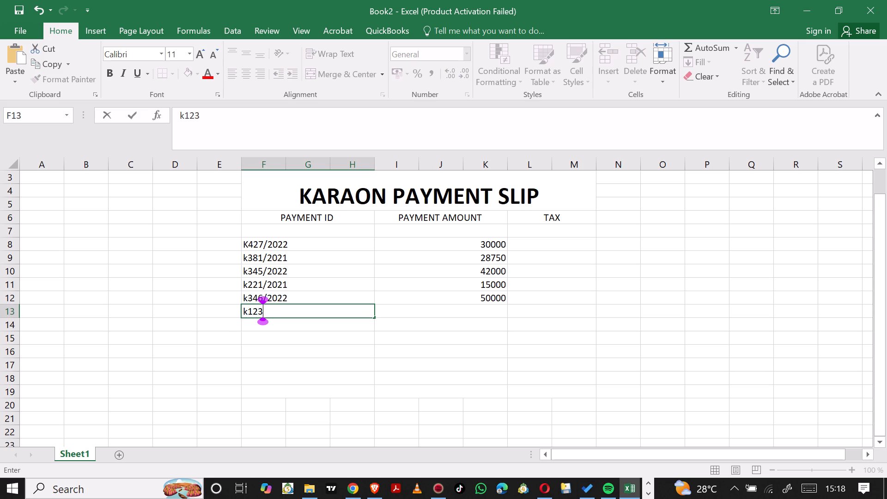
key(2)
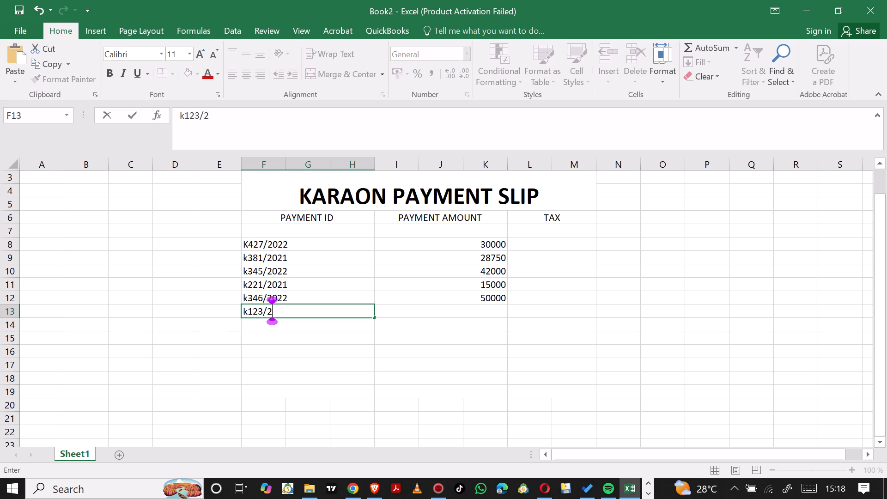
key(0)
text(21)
click(484, 310)
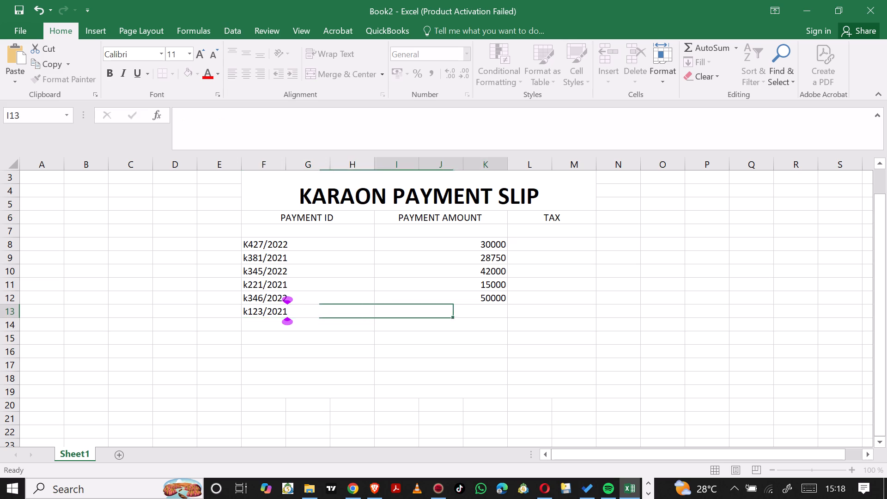
text(76)
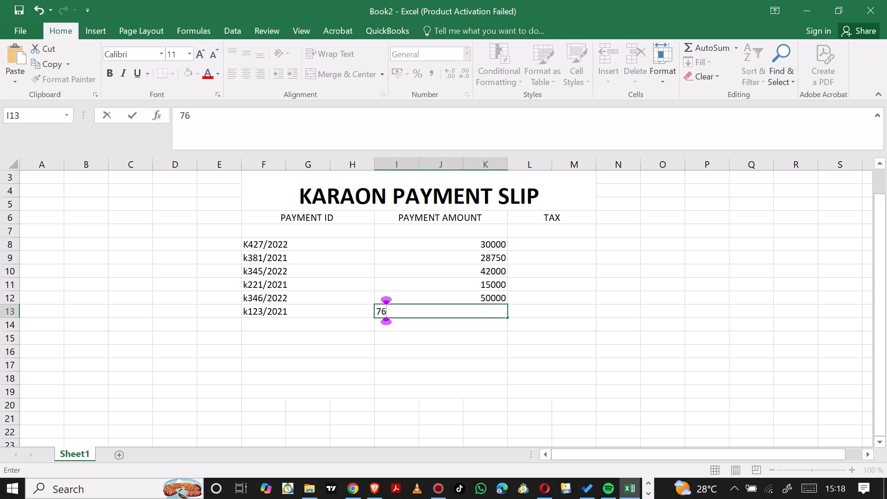
text(32)
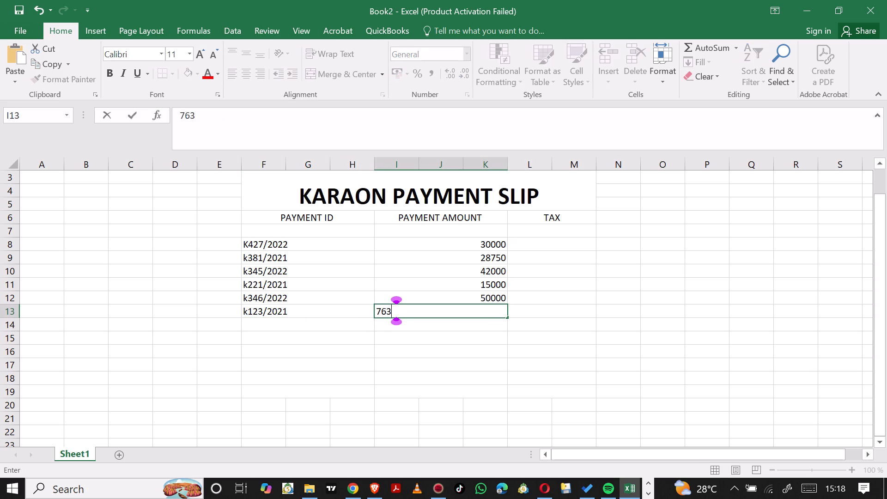
key(5)
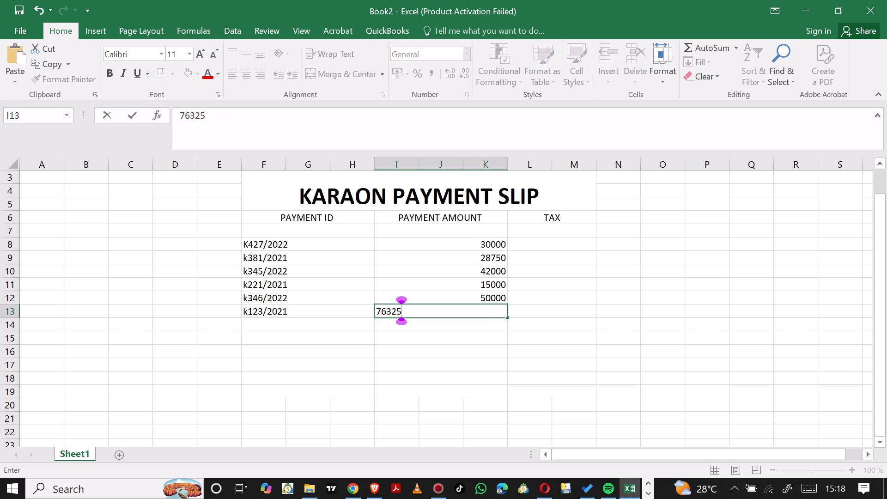
click(471, 324)
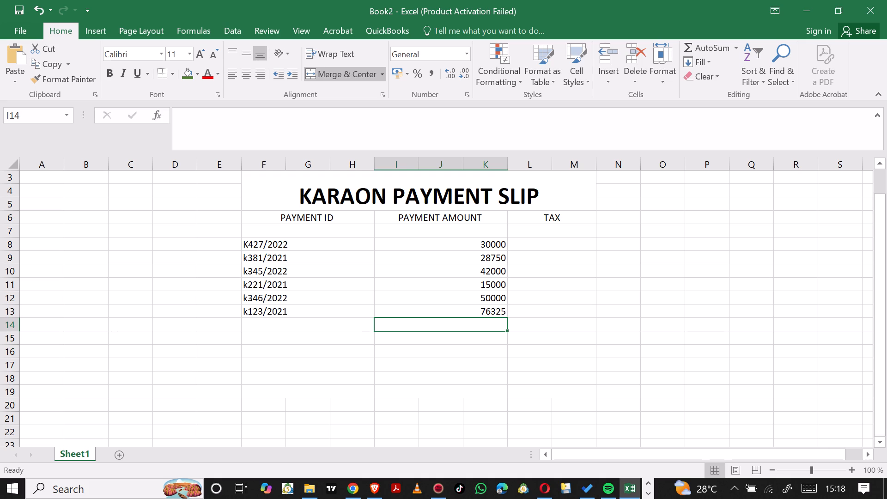
Enter 0.05* in the TAX cell L8:M8 as the start of row 8's tax calculation.
click(303, 323)
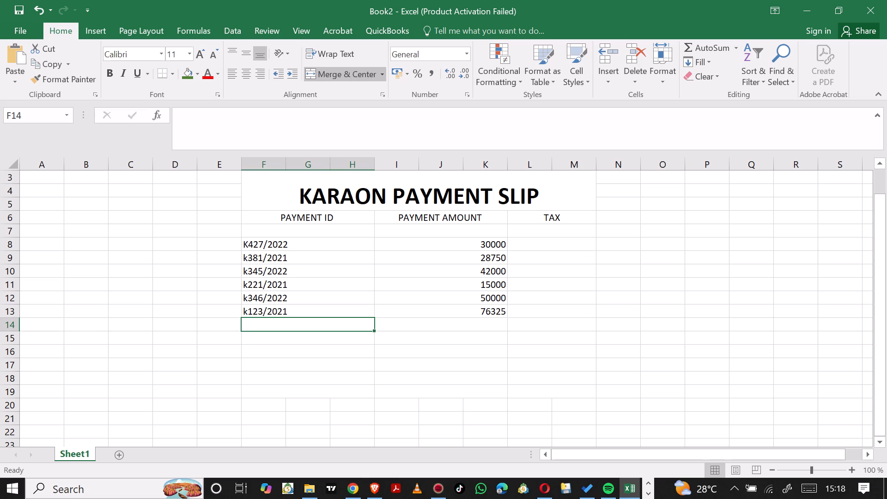
click(542, 243)
double_click(542, 243)
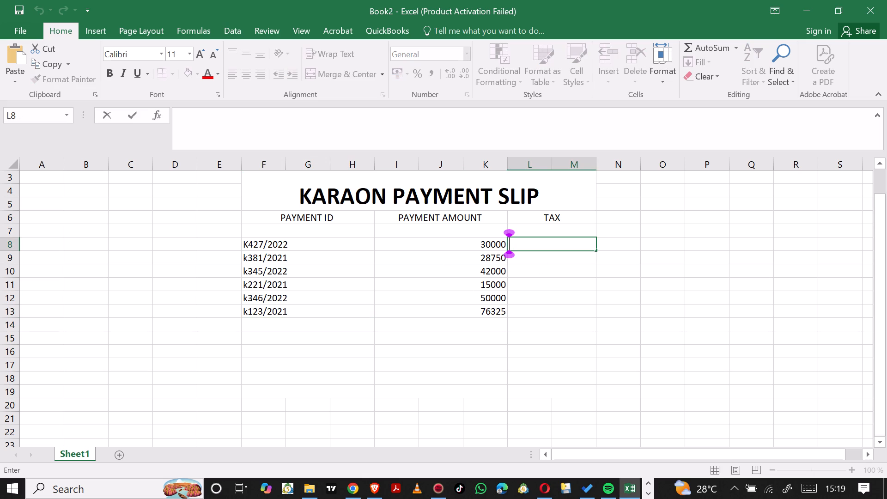
key(1)
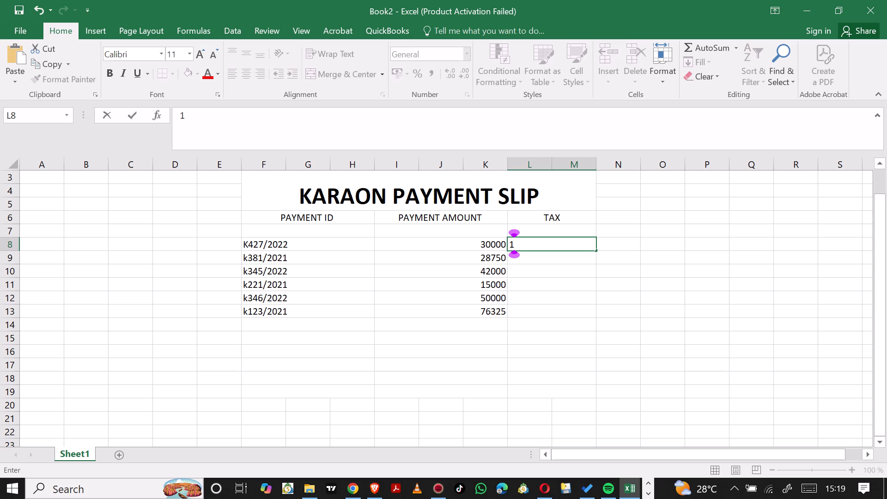
key(BackSpace)
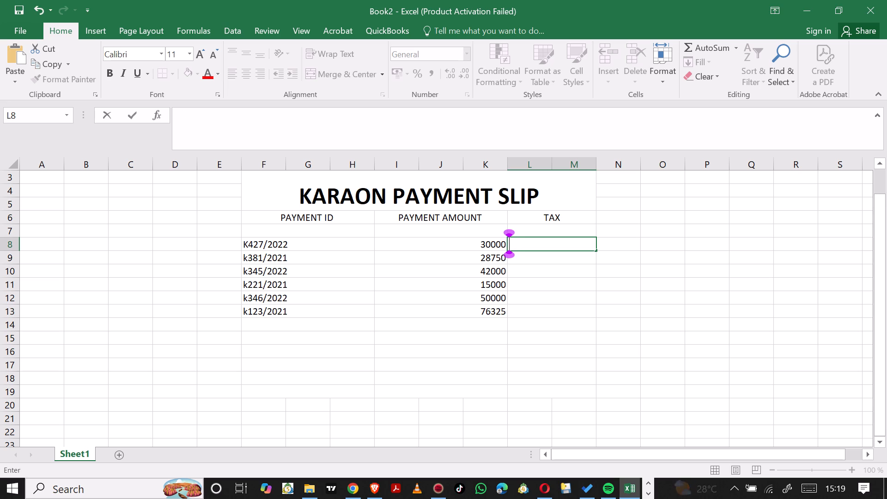
text(0.0)
key(6)
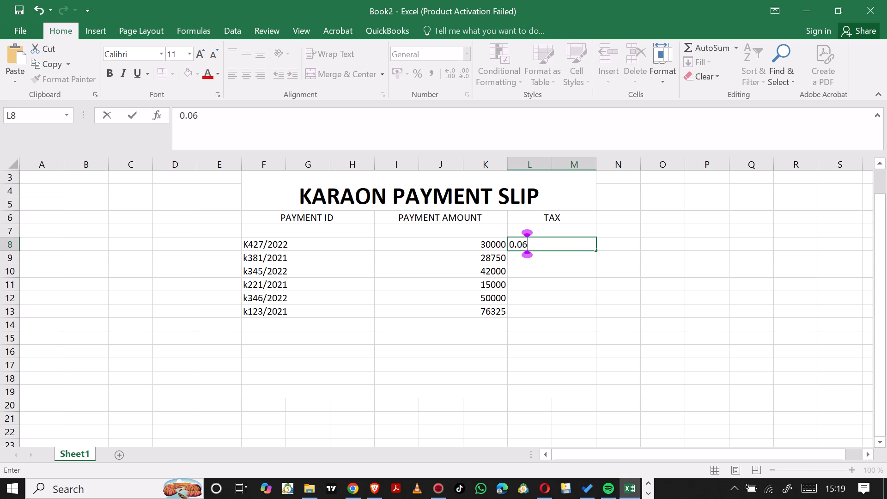
key(BackSpace)
key(5)
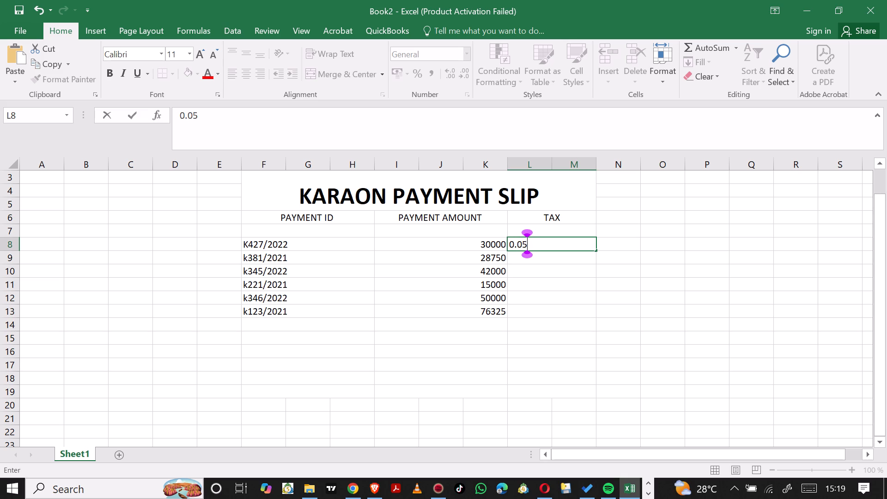
key(shift+asterisk)
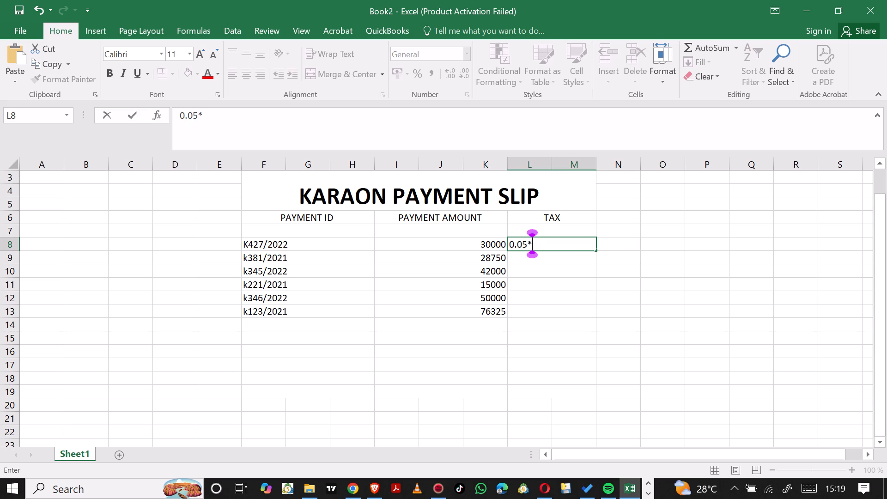
click(459, 244)
Complete the entry in L8:M8 as the formula =0.05*I8, referencing row 8's payment amount.
click(561, 246)
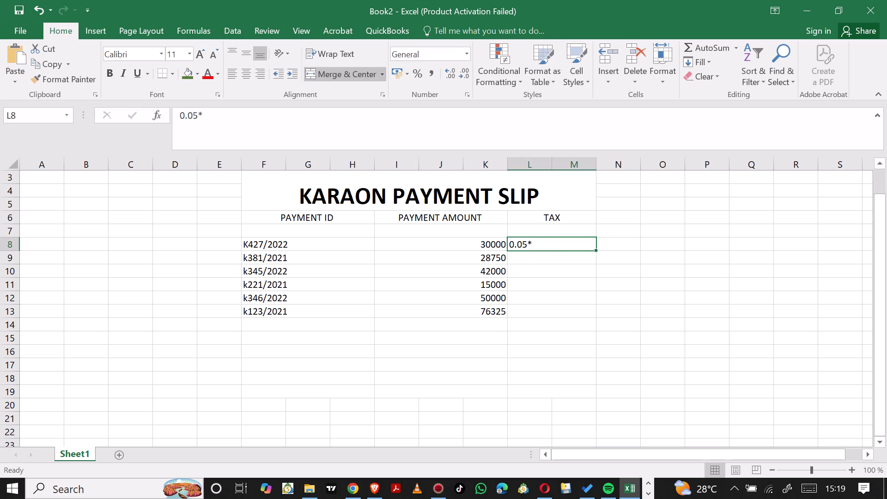
double_click(561, 246)
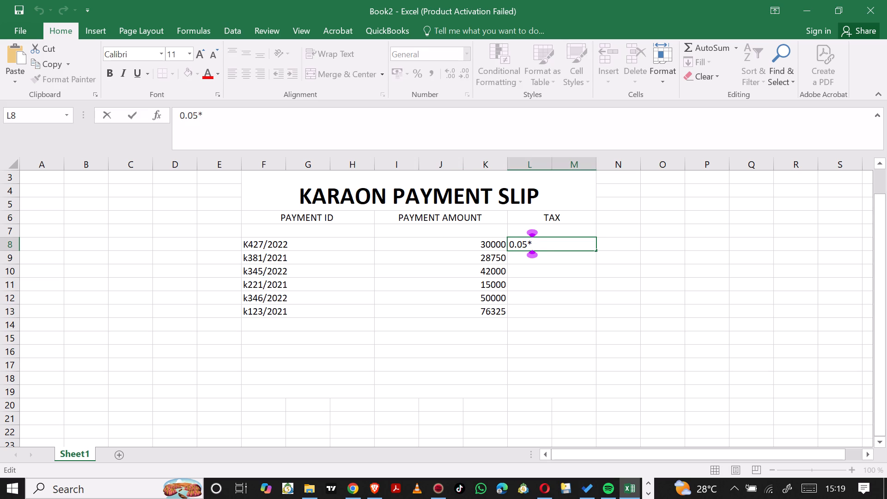
click(496, 242)
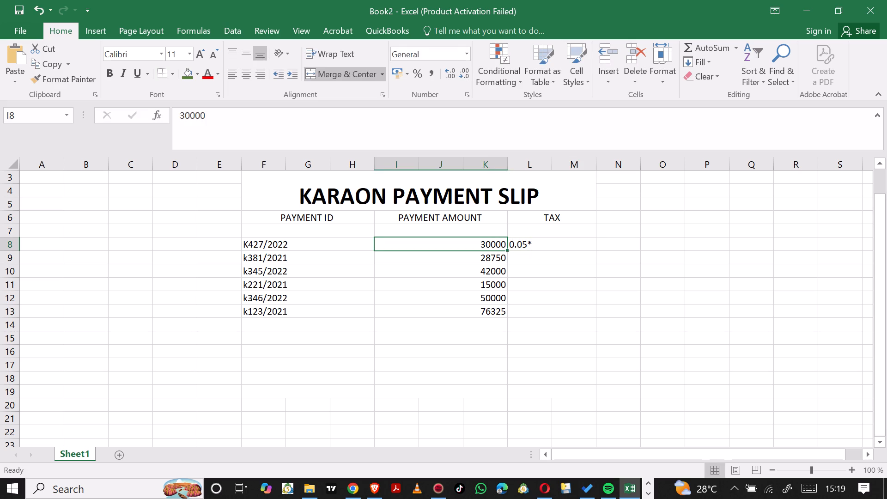
double_click(553, 242)
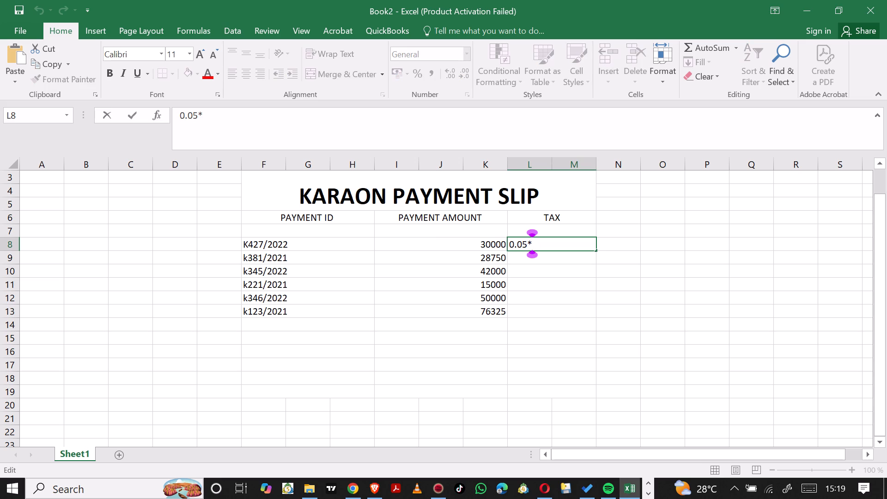
click(509, 244)
key(equal)
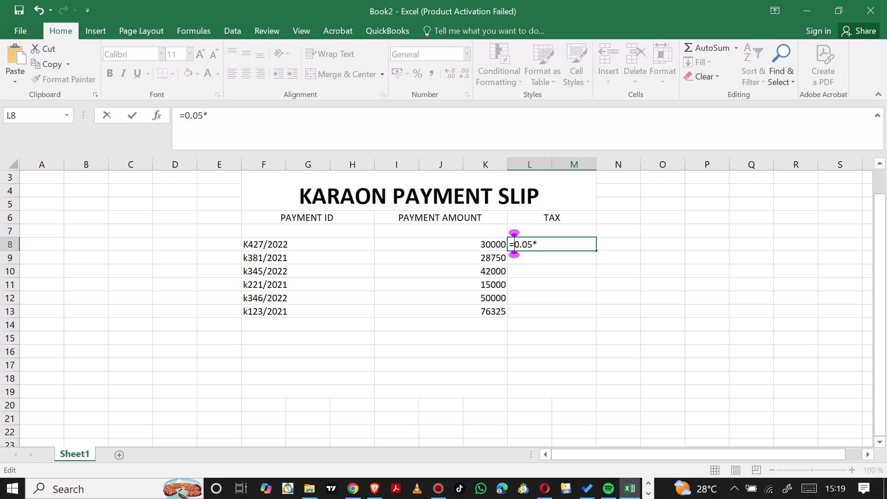
click(552, 239)
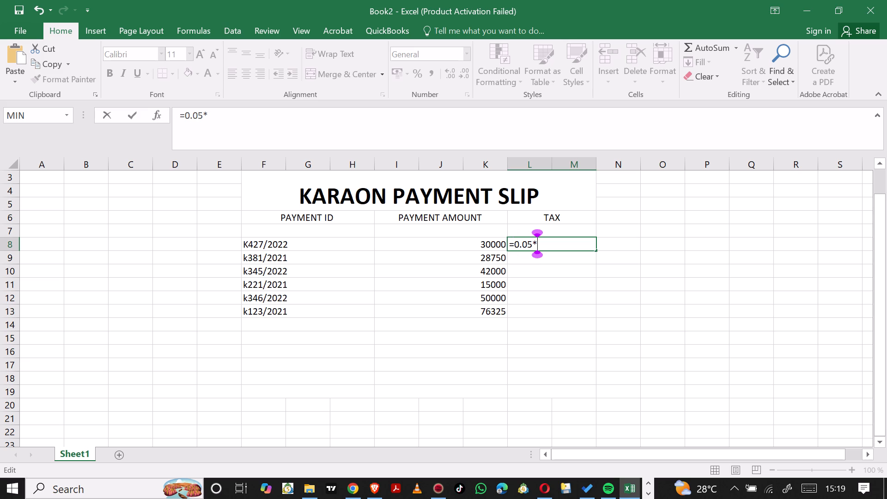
click(492, 249)
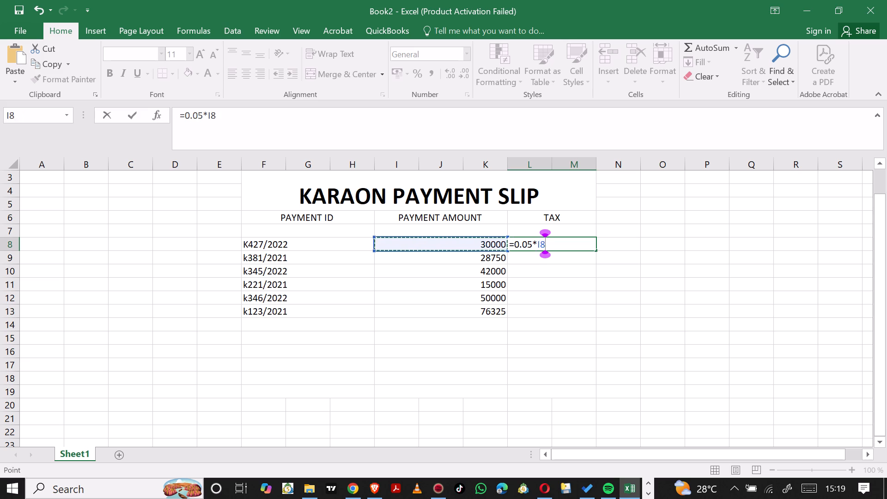
key(Return)
Copy the tax formula from L8:M8 down the TAX column through row 13.
click(557, 241)
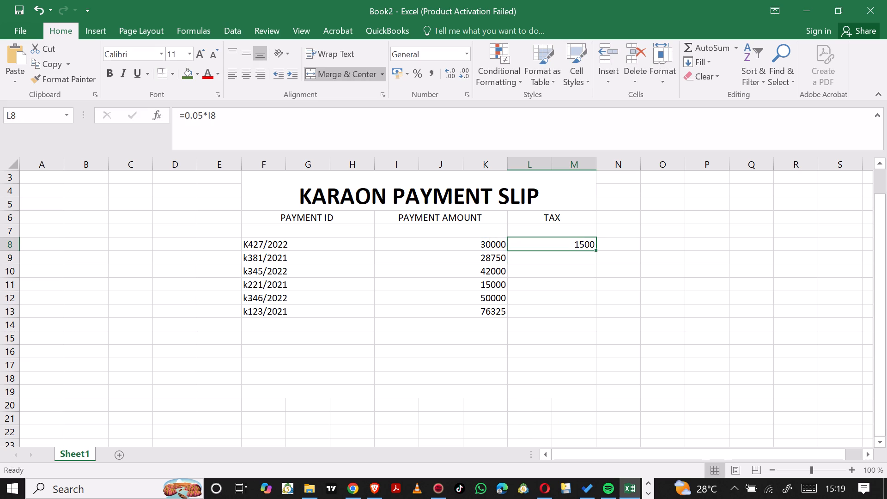
drag(594, 249, 599, 316)
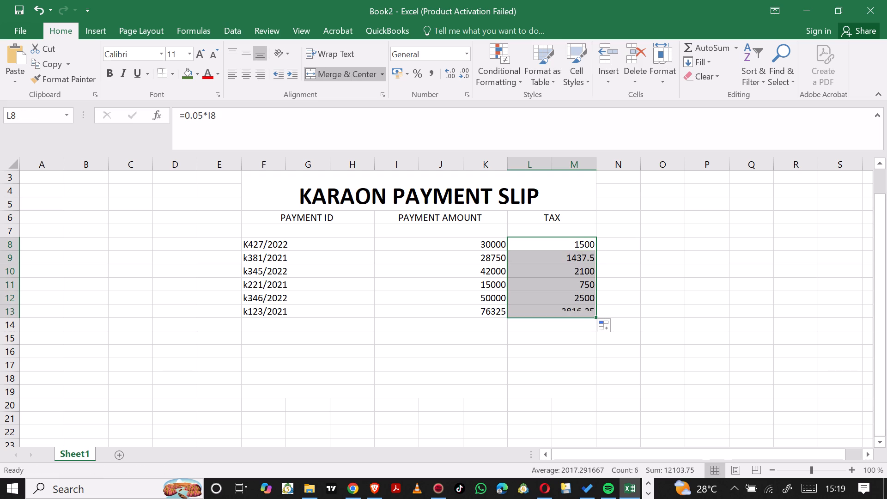
click(421, 343)
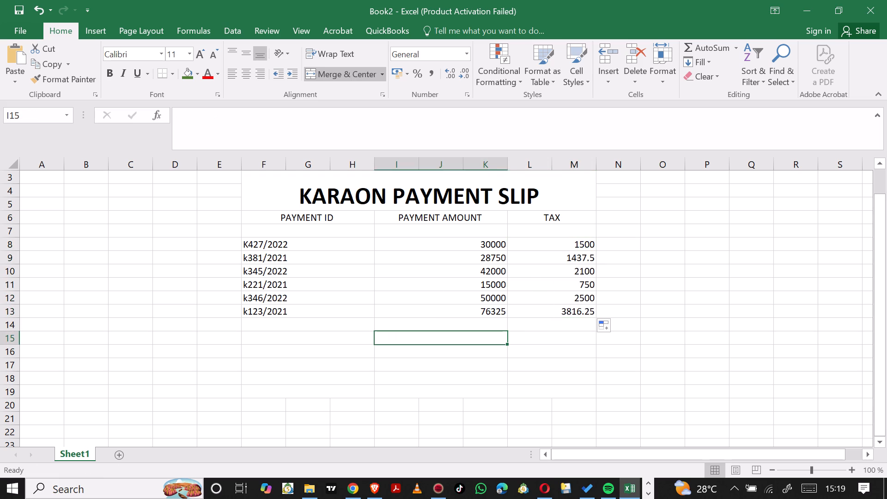
Enter a payment ID beginning with k382 in F14:H14.
click(294, 324)
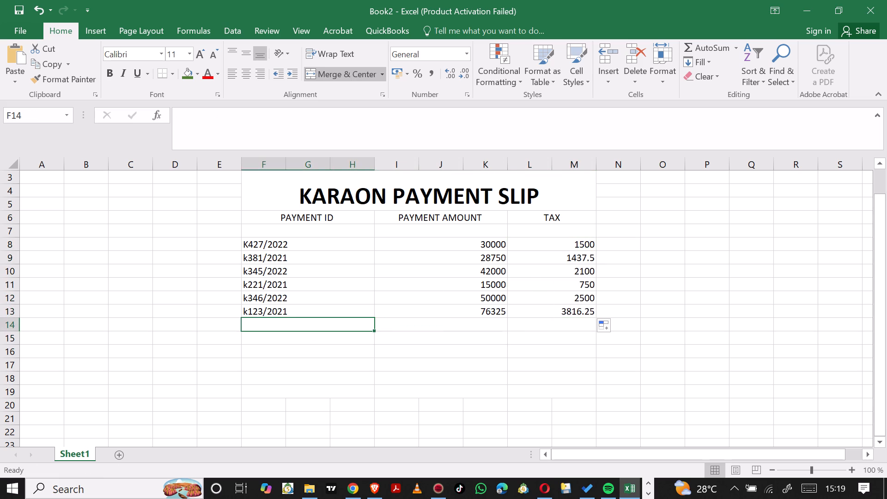
double_click(294, 324)
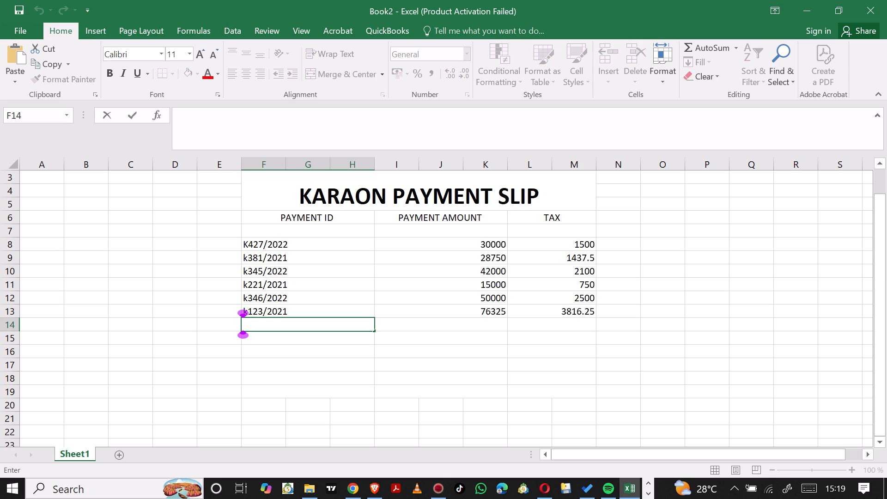
key(k)
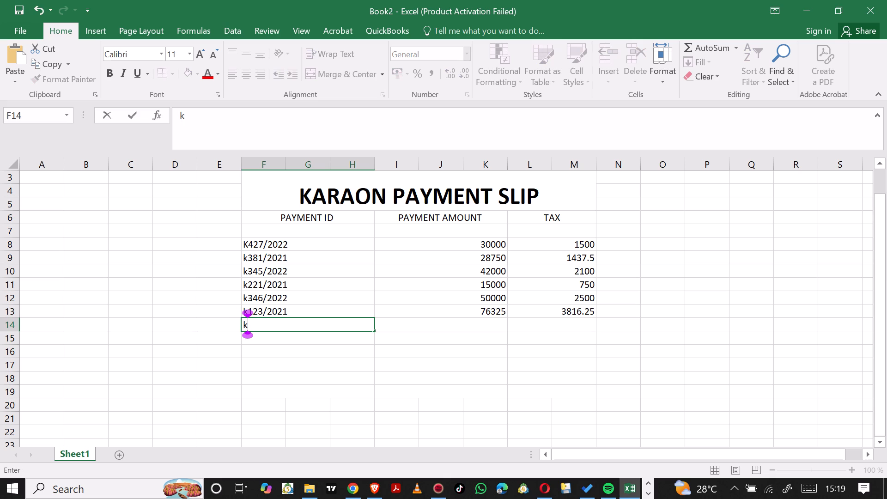
key(3)
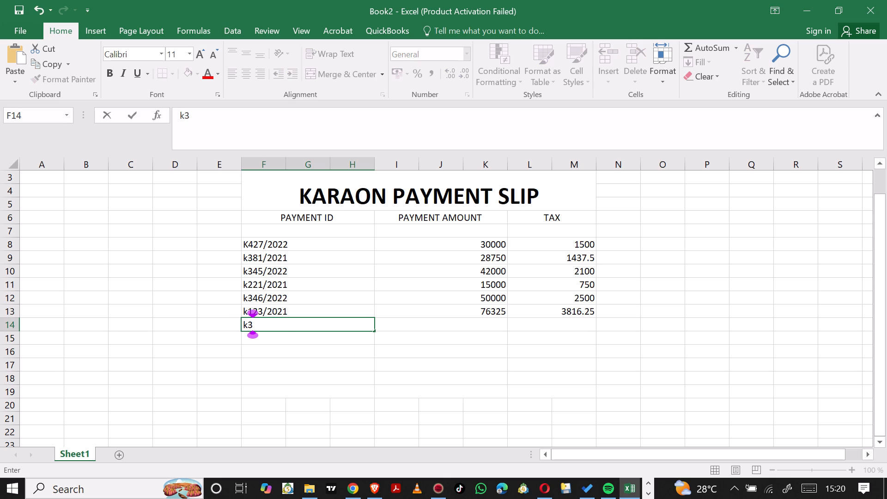
text(82)
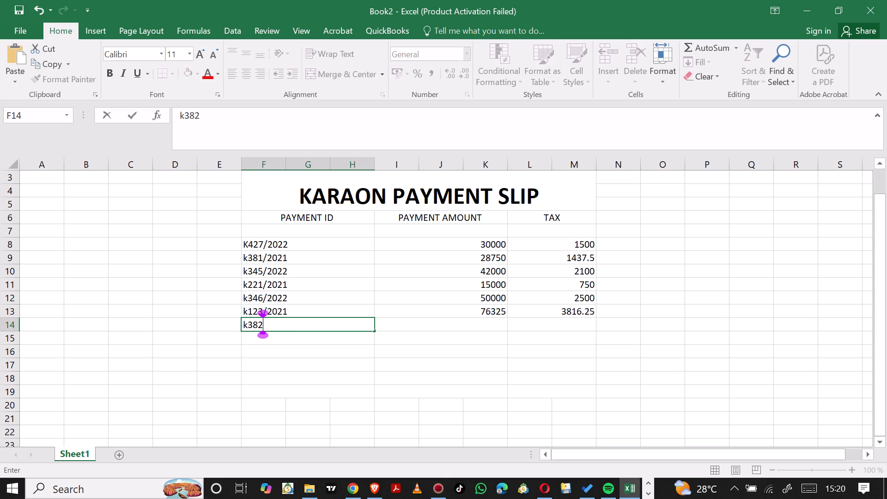
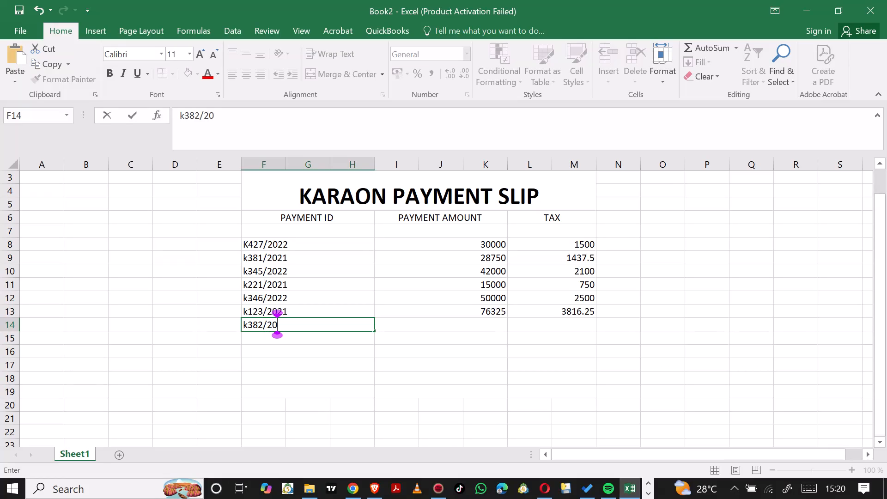
text(21)
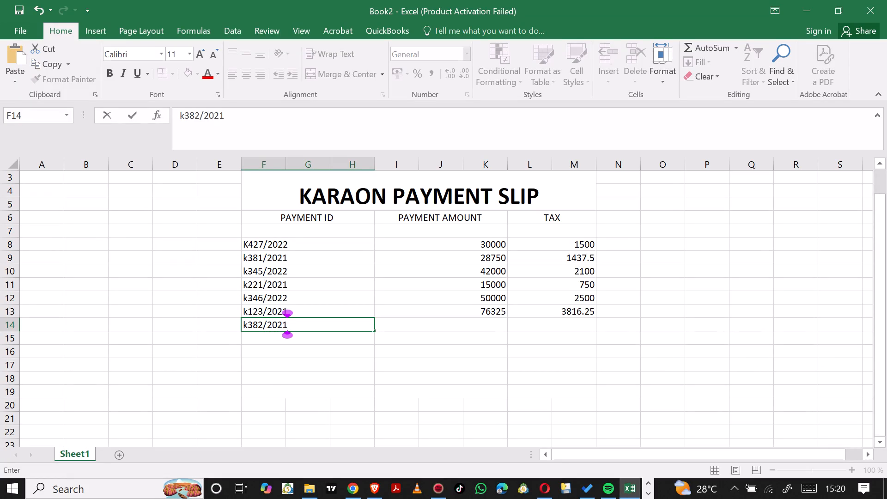
click(474, 328)
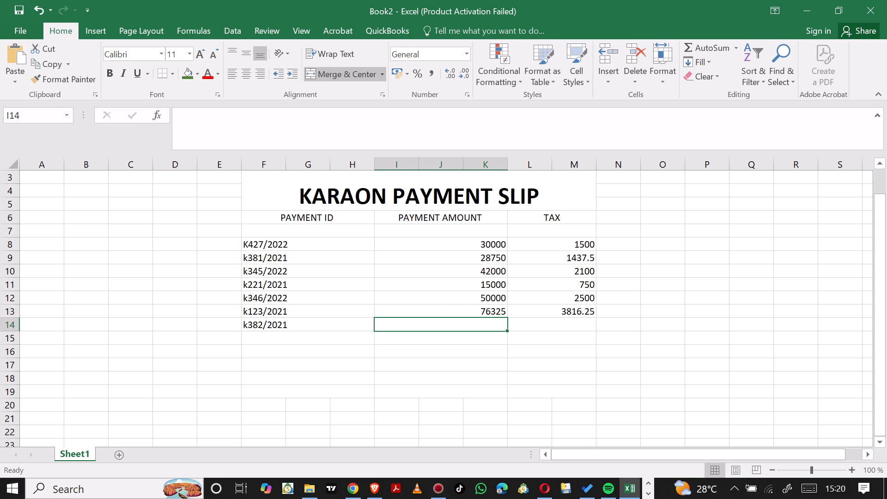
text(21)
key(5)
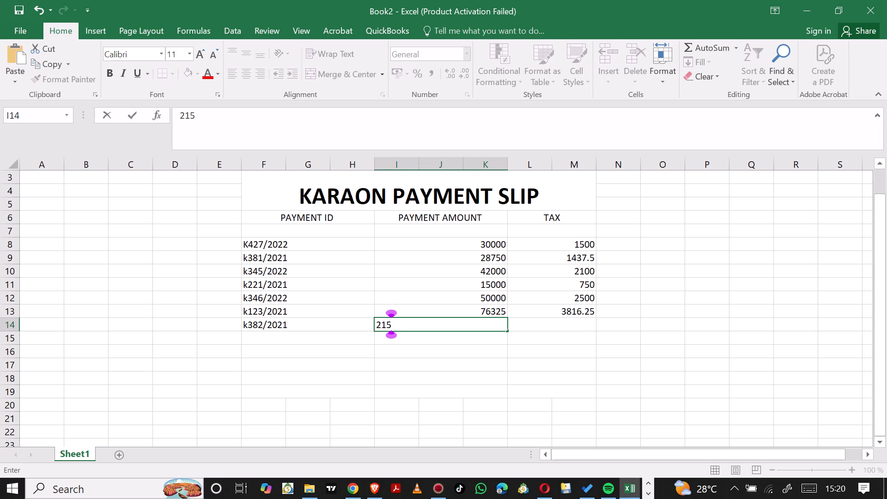
text(00)
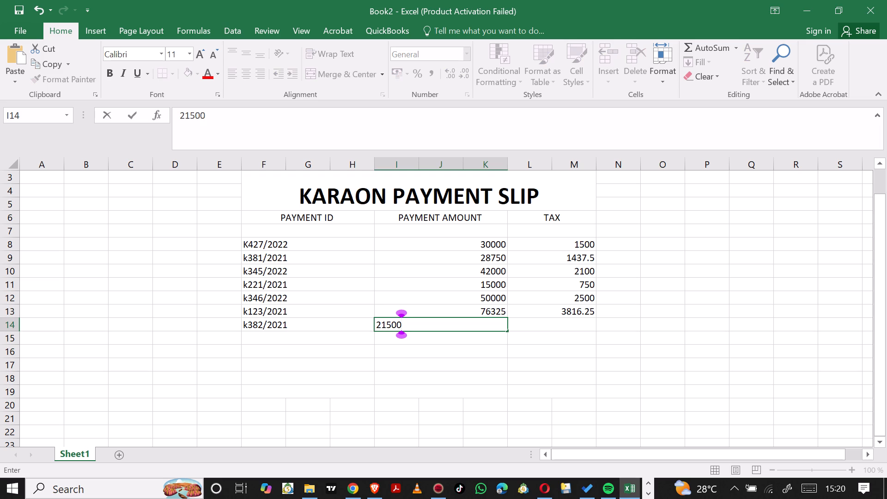
click(568, 325)
Enter the payment ID k543/2022 in F15:H15.
click(252, 338)
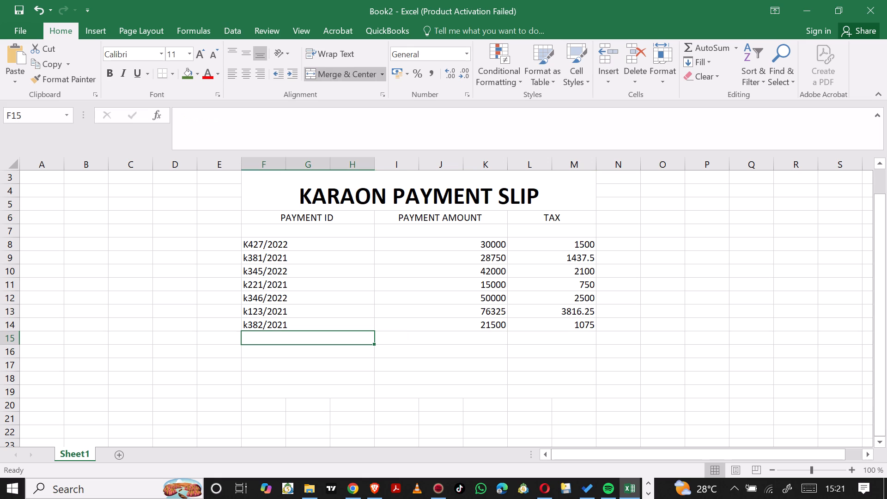
double_click(252, 338)
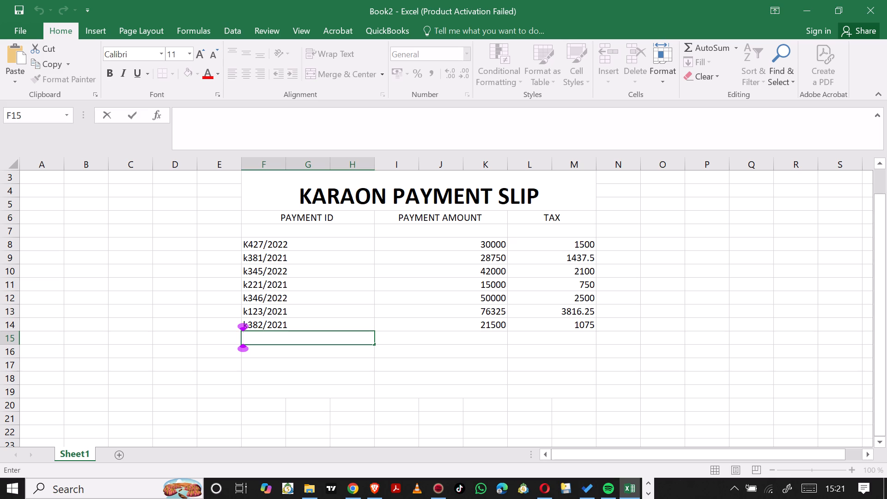
click(260, 338)
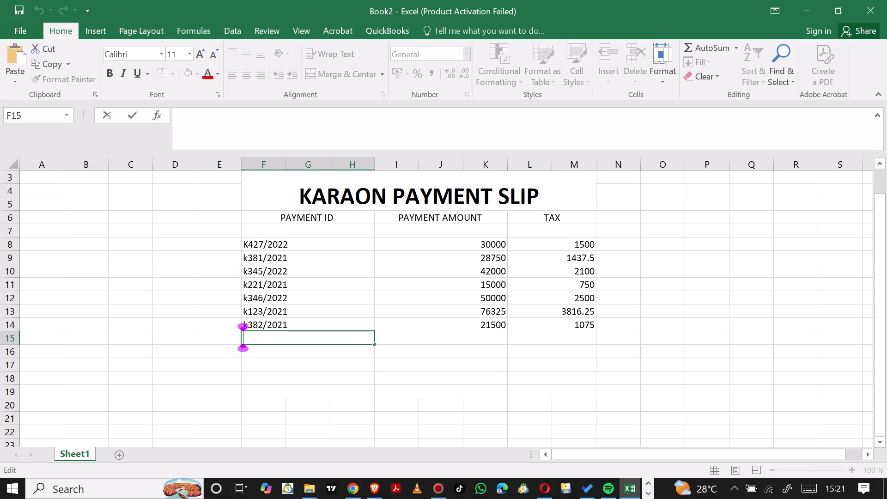
double_click(299, 341)
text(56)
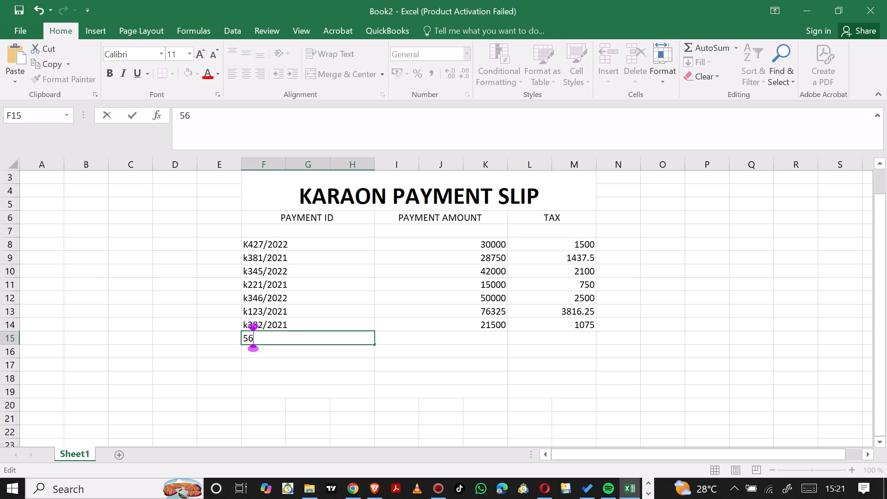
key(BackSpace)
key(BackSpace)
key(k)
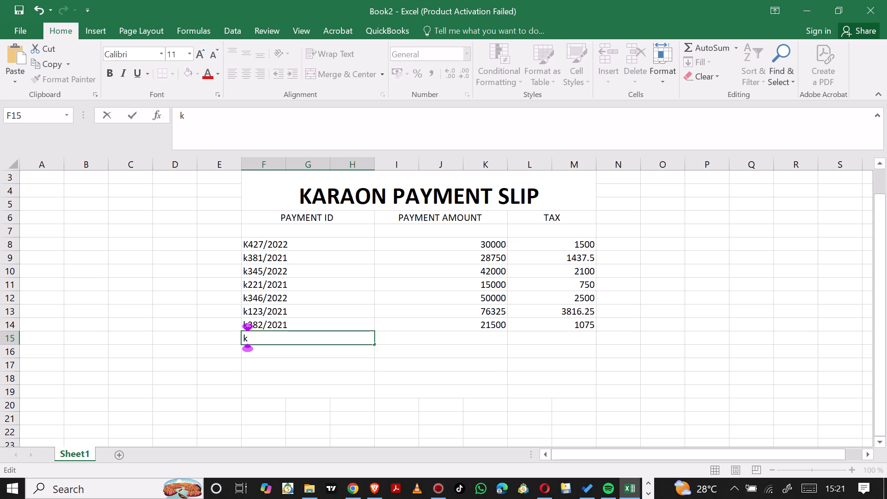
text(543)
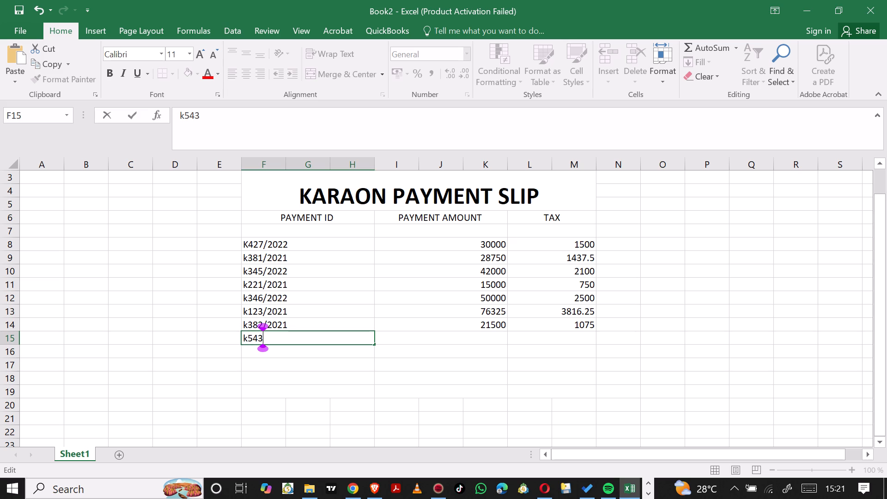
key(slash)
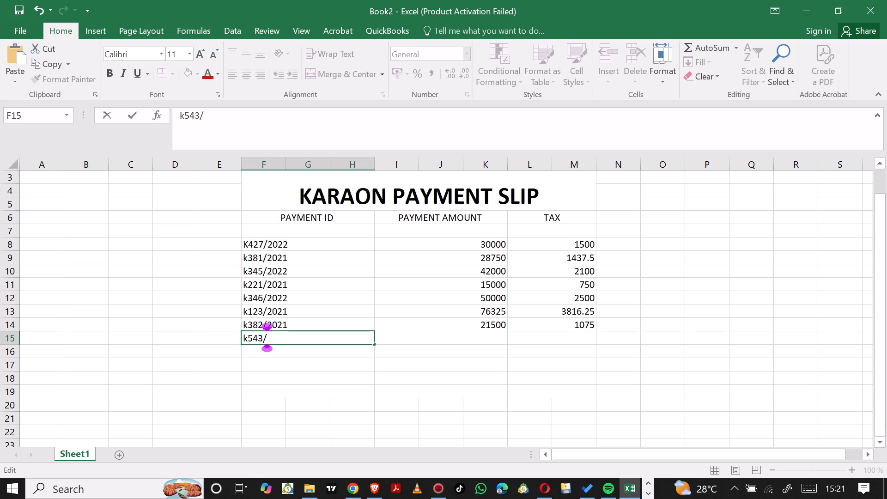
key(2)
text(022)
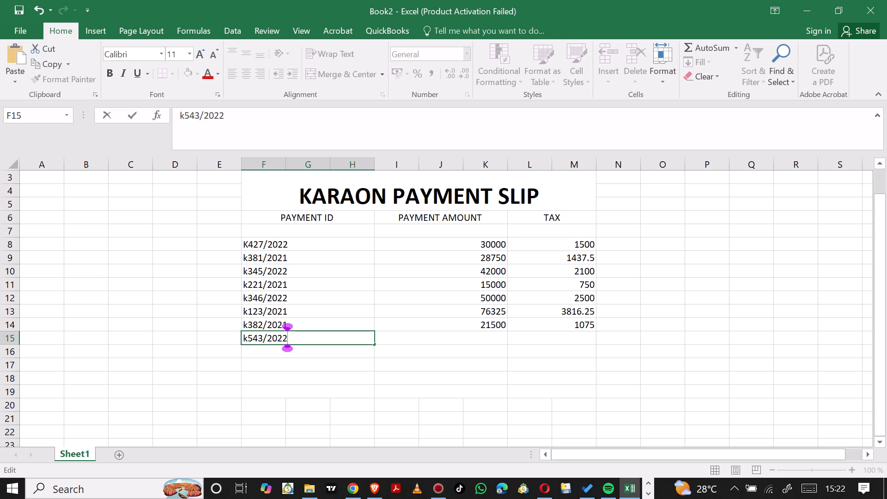
Enter the payment amount 56700 in I15:K15 for row 15.
click(443, 339)
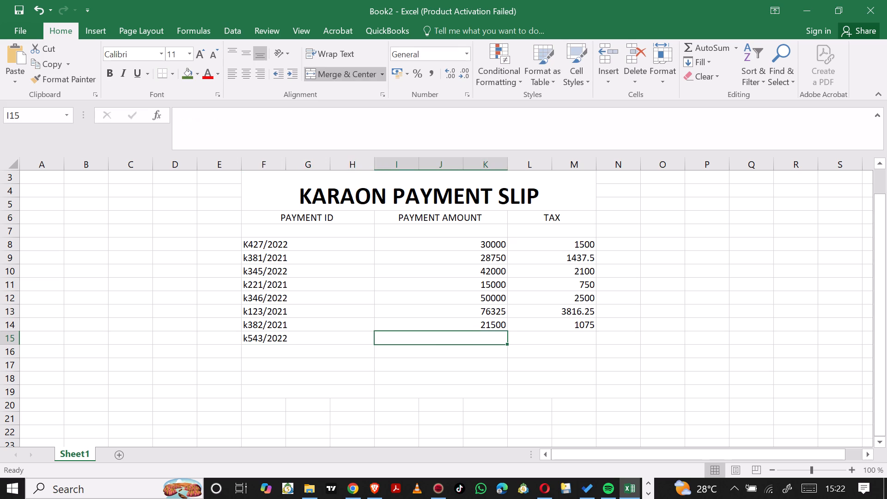
double_click(443, 339)
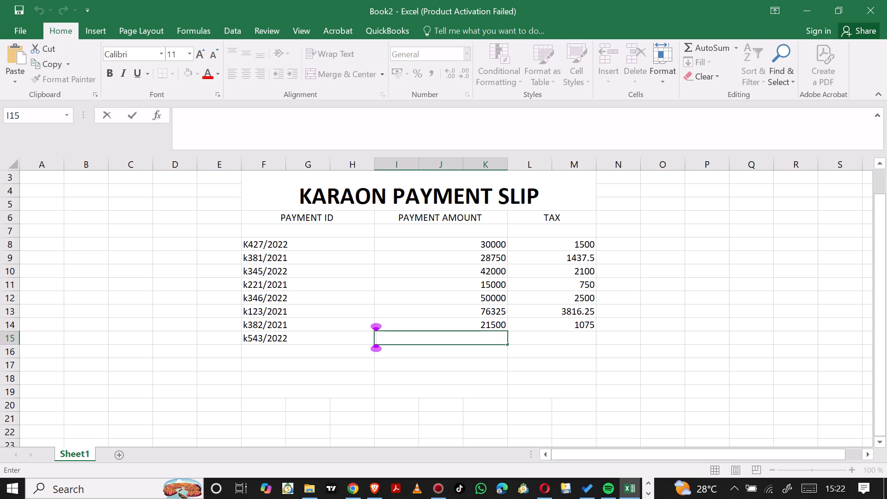
text(56)
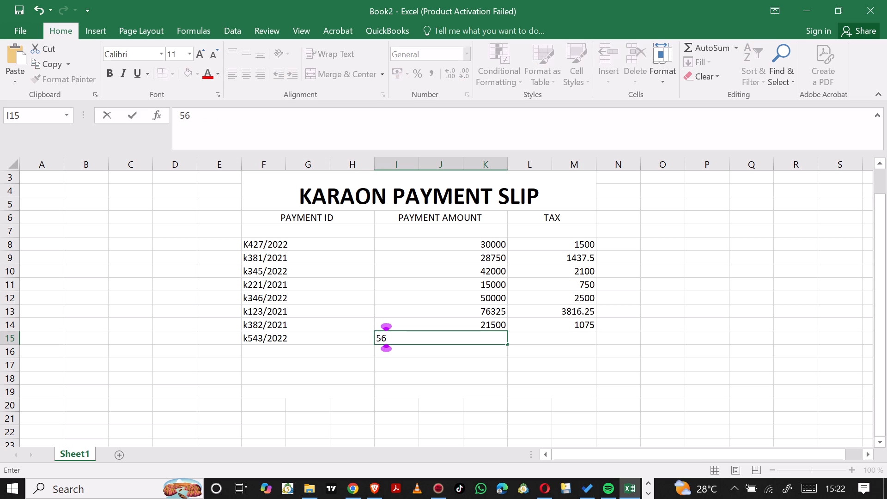
text(700)
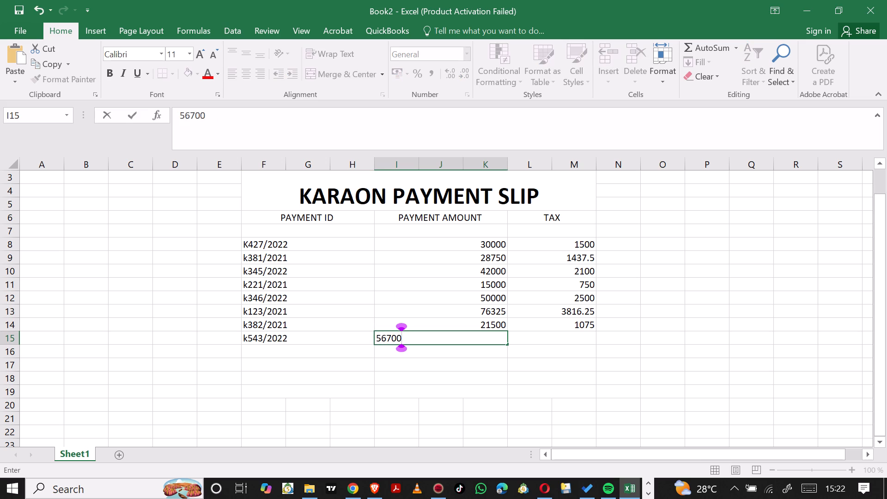
click(589, 345)
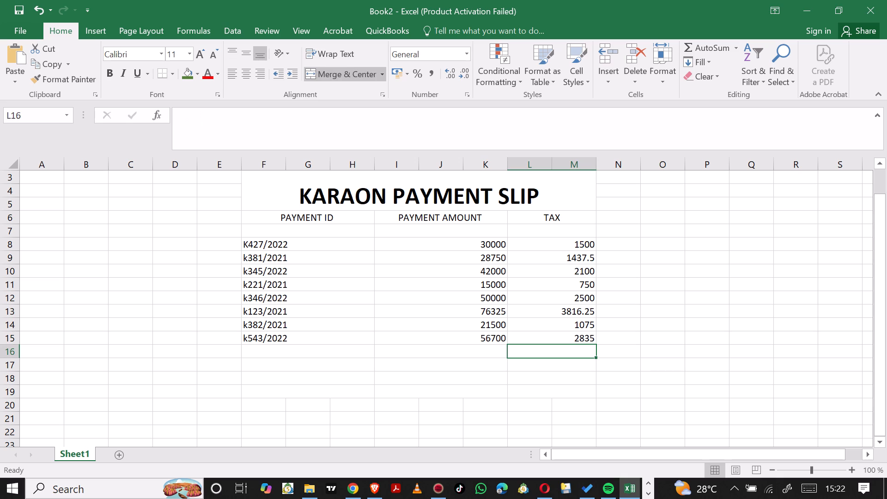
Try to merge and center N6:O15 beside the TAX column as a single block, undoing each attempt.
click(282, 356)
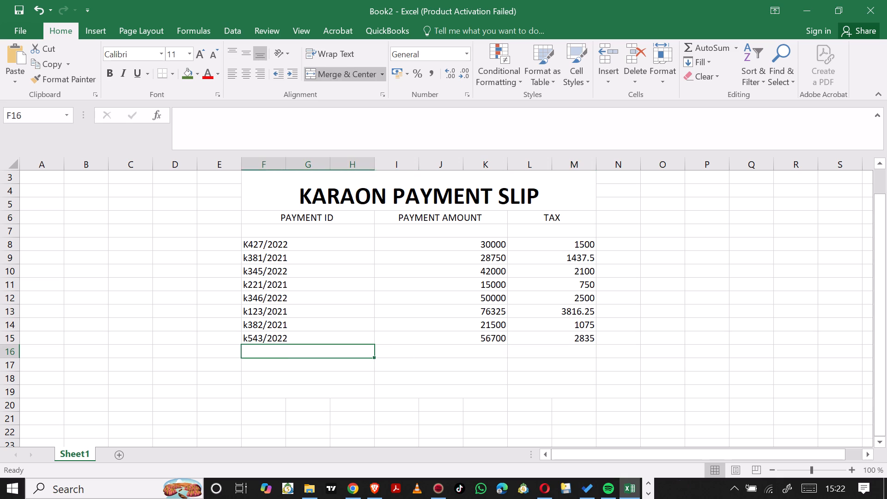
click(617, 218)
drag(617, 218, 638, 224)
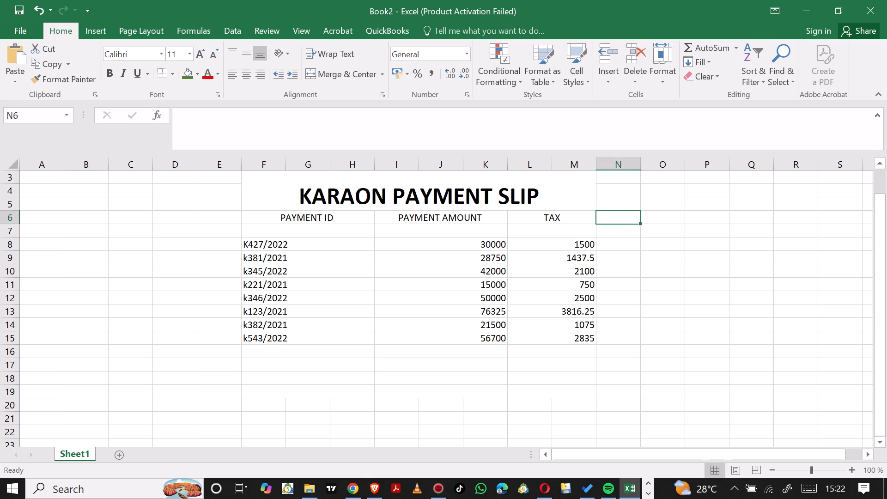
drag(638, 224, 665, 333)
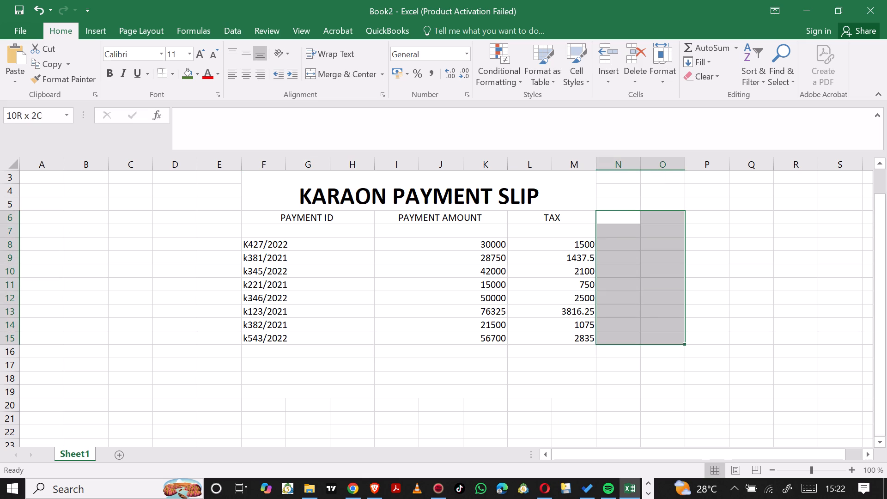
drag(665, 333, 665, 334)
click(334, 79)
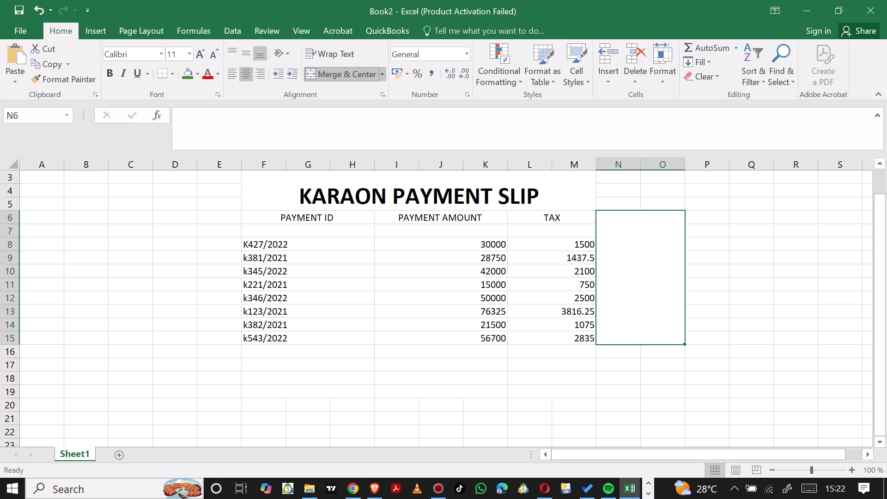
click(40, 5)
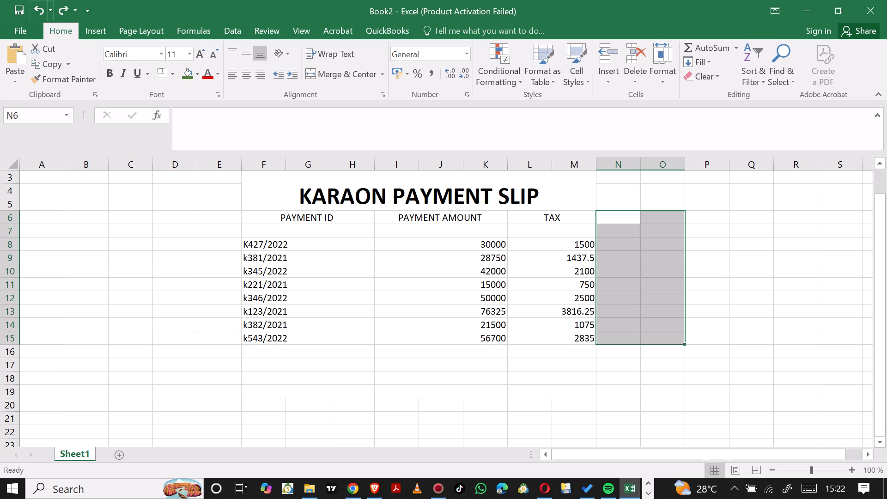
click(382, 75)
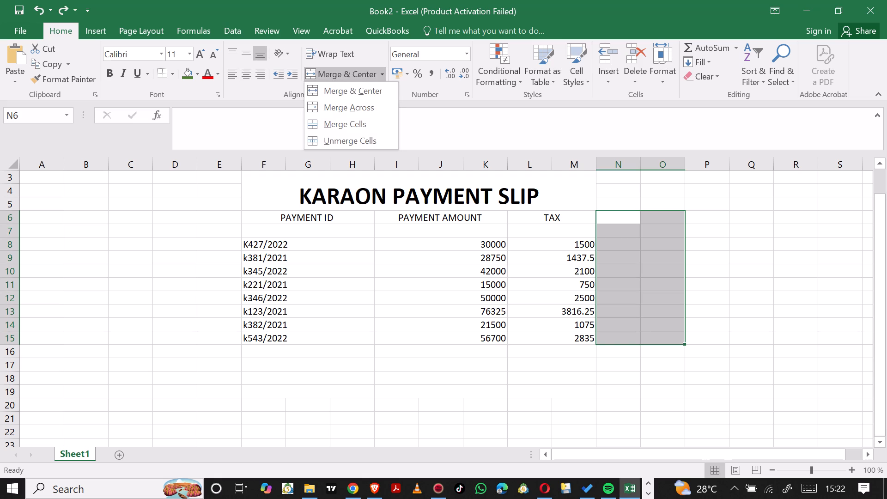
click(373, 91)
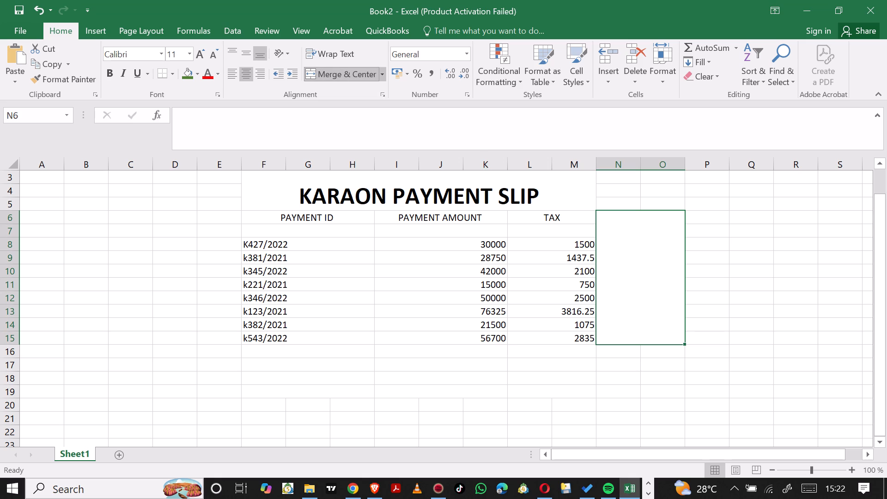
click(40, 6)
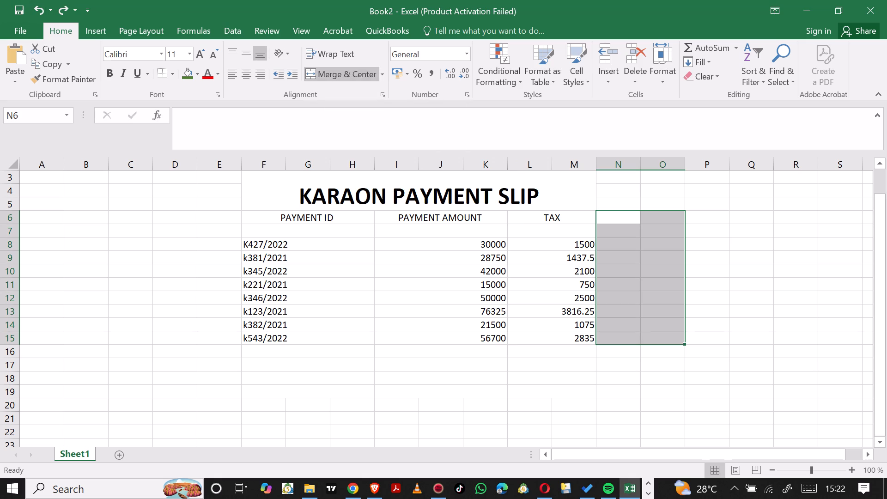
Merge the range N6:O15 across, so that columns N and O are joined separately in each row.
click(383, 78)
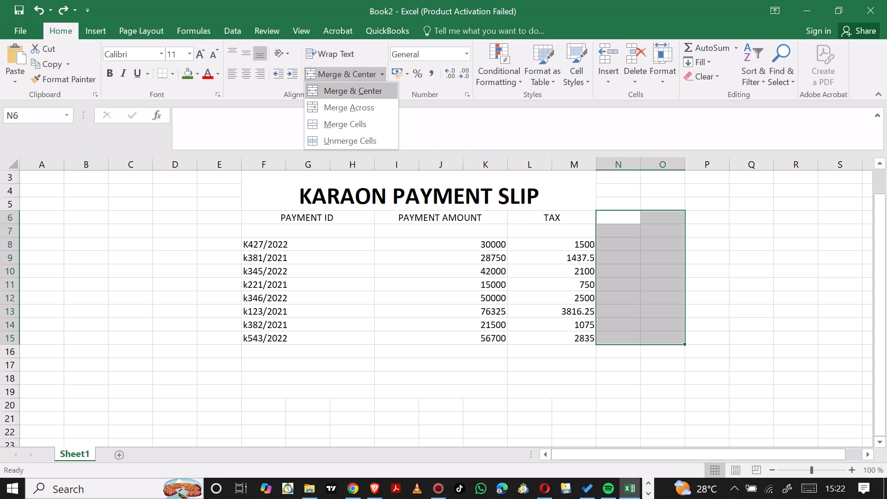
click(365, 108)
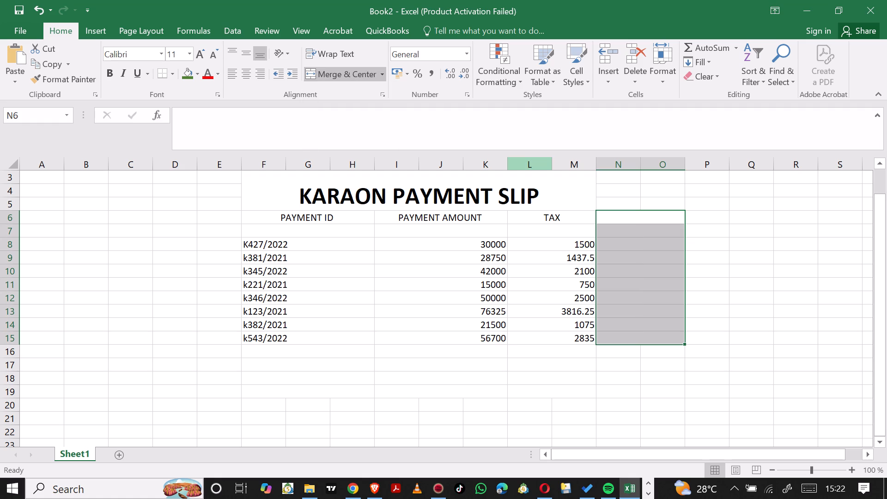
Enter the column heading "total income" in N6:O6 beside the TAX heading.
click(619, 216)
double_click(619, 216)
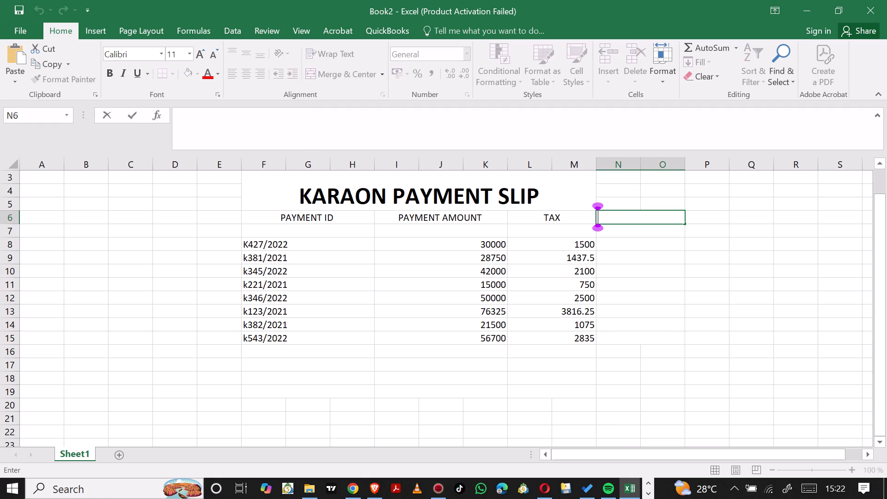
text(tota)
text(l incom)
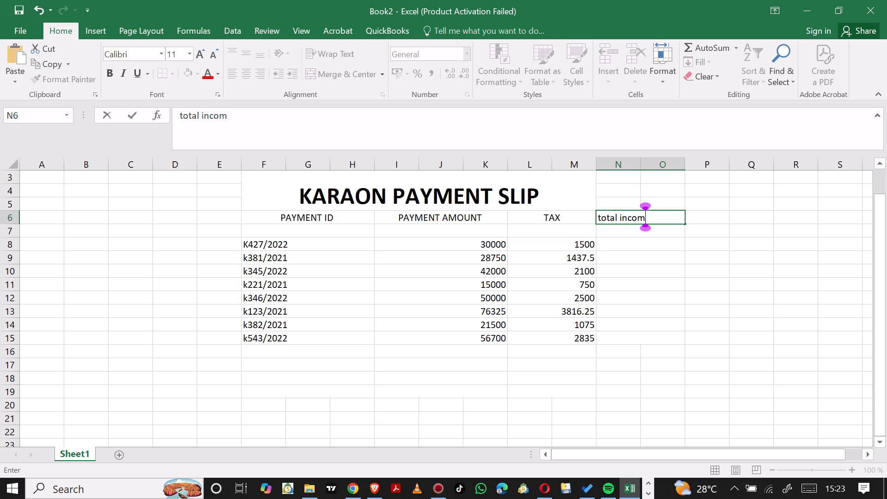
key(e)
click(642, 234)
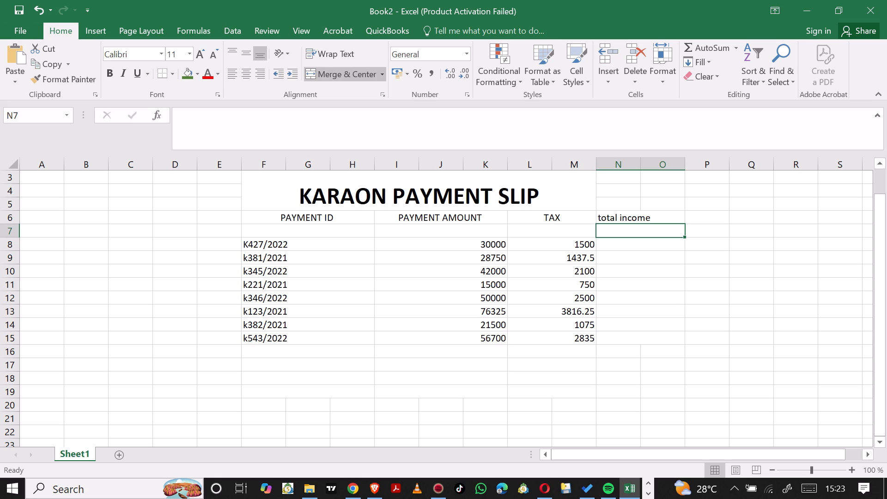
Enter the formula =I8-L8 in N8:O8 to subtract the tax from the payment amount.
click(641, 249)
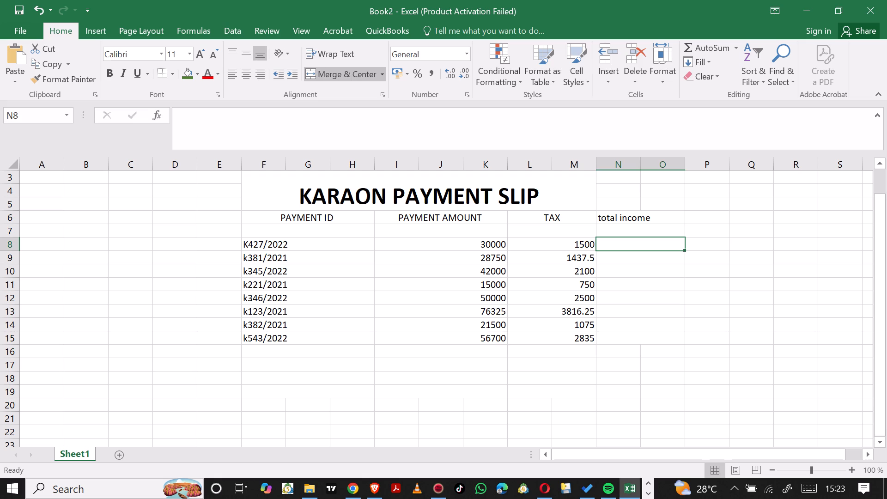
click(641, 245)
key(equal)
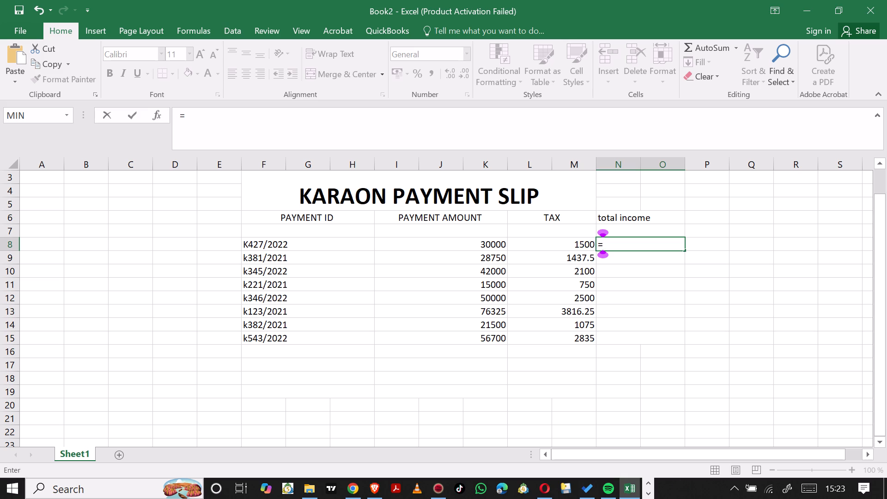
click(506, 247)
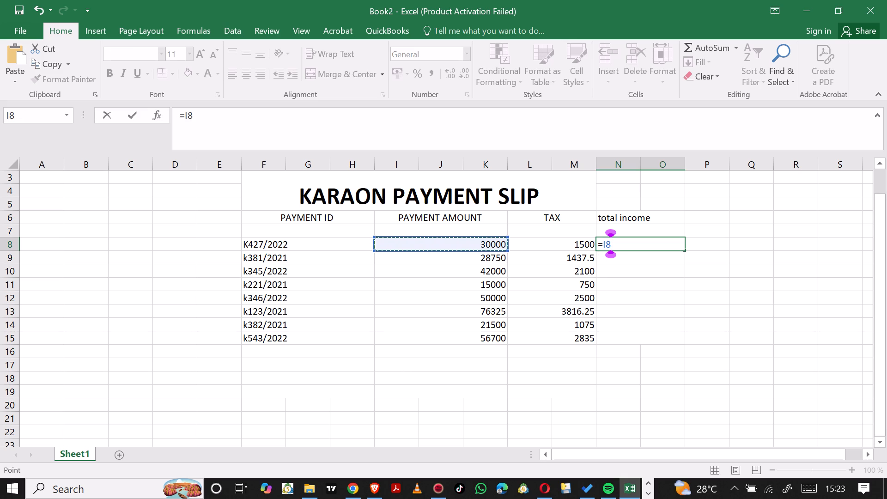
key(minus)
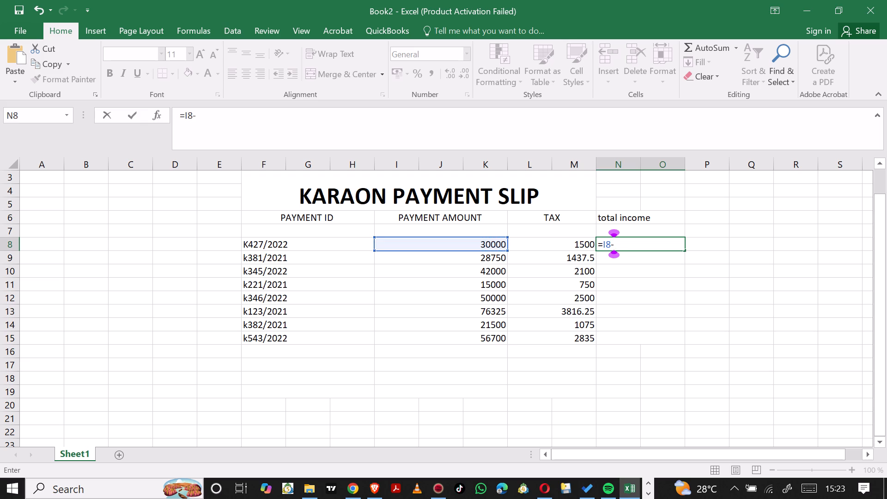
click(565, 245)
key(Return)
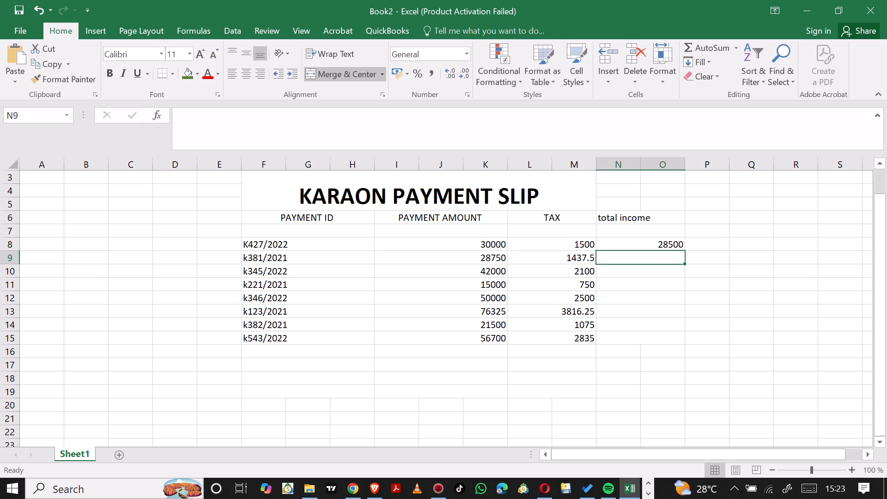
Fill the total income formula from N8:O8 down through row 15.
click(654, 245)
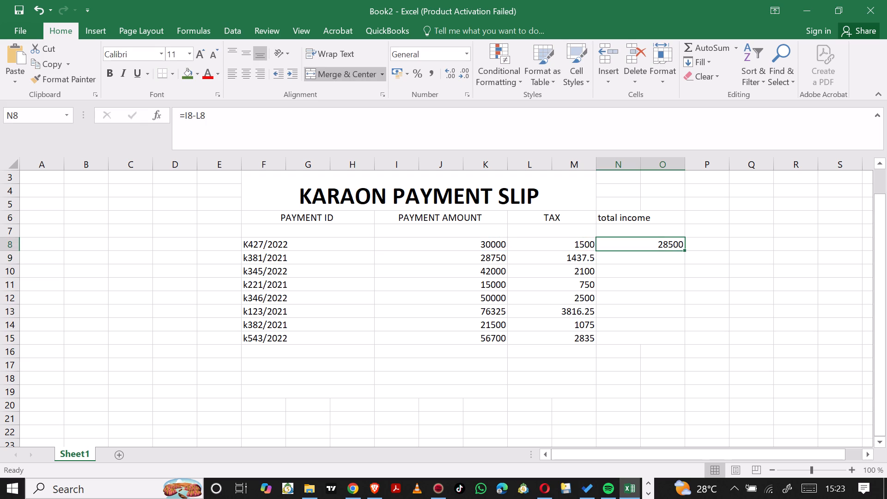
drag(685, 249, 685, 330)
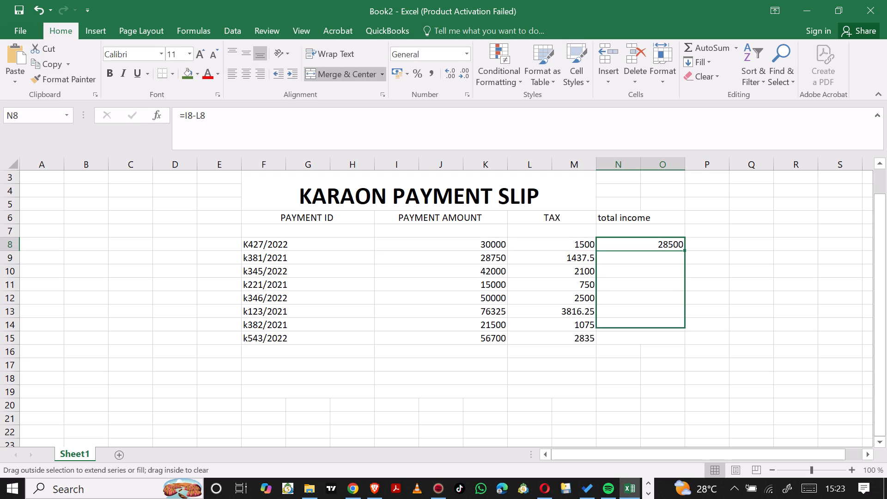
drag(685, 330, 685, 344)
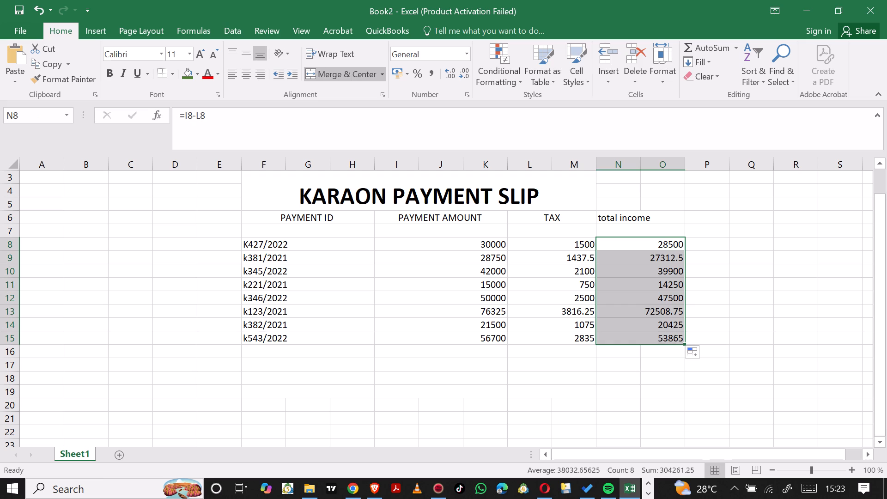
click(698, 319)
Enter the label "total" in F16:H16 below the last payment ID.
scroll(586, 322, down, 1)
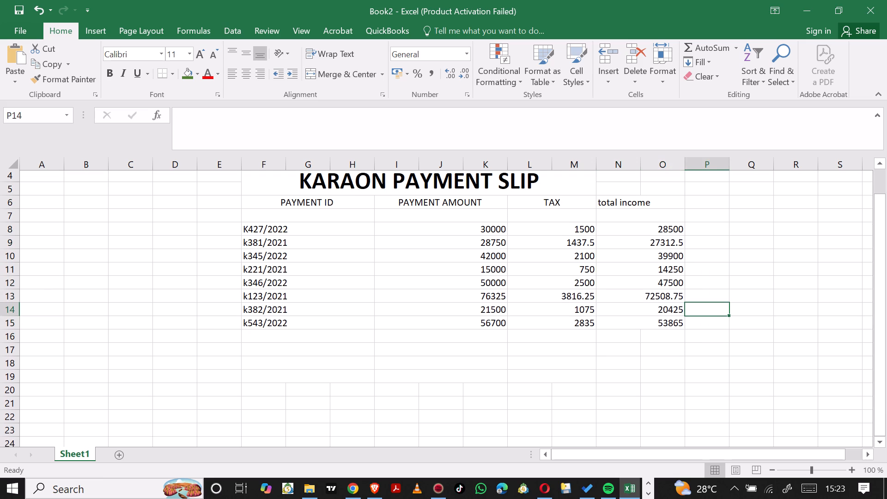
scroll(586, 322, down, 1)
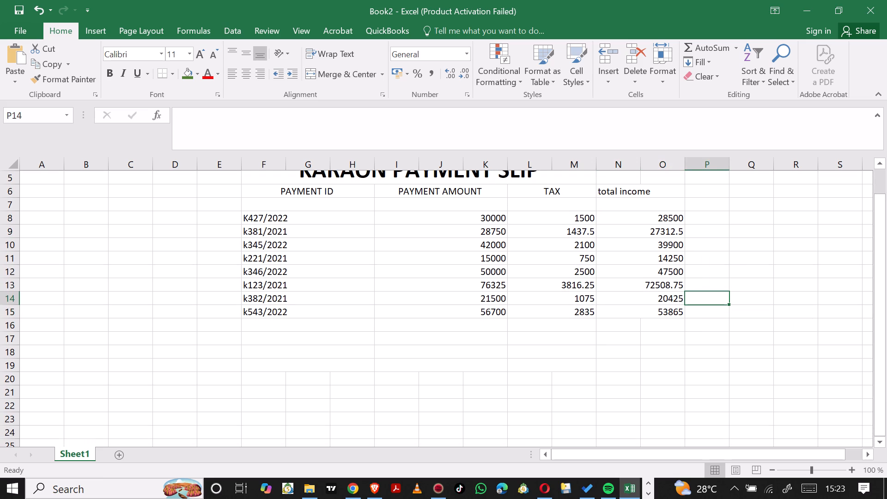
scroll(586, 322, down, 4)
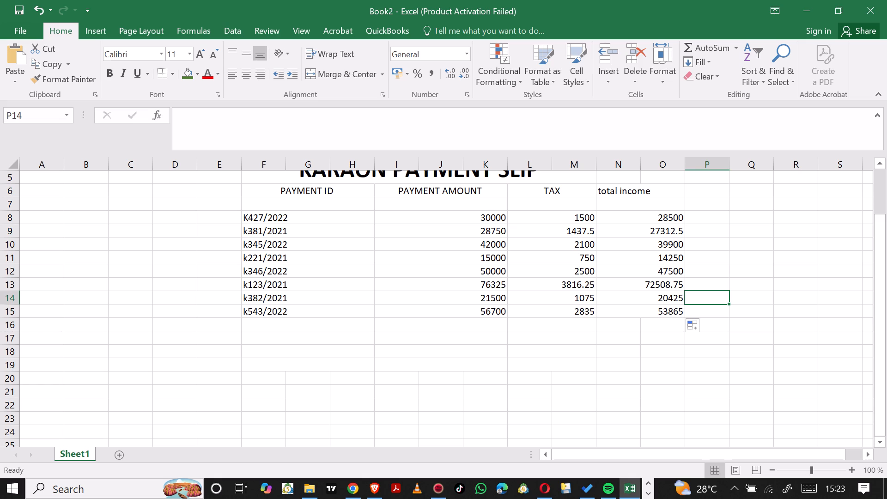
click(443, 339)
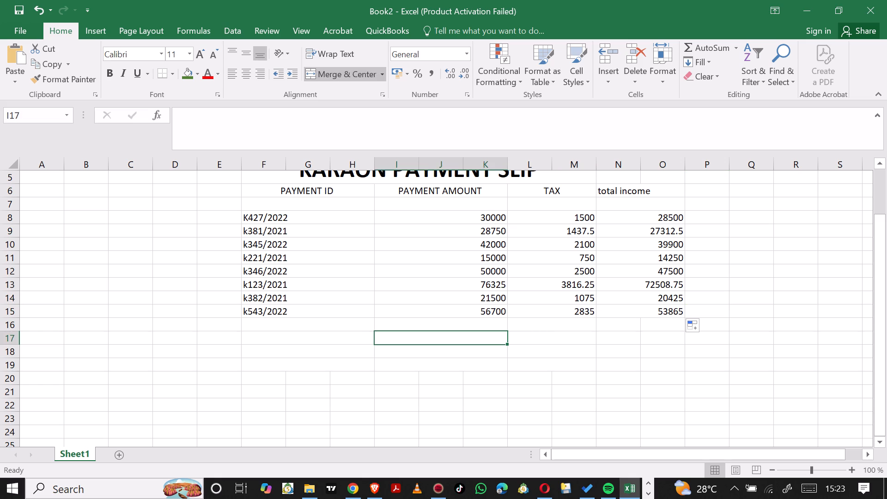
click(343, 329)
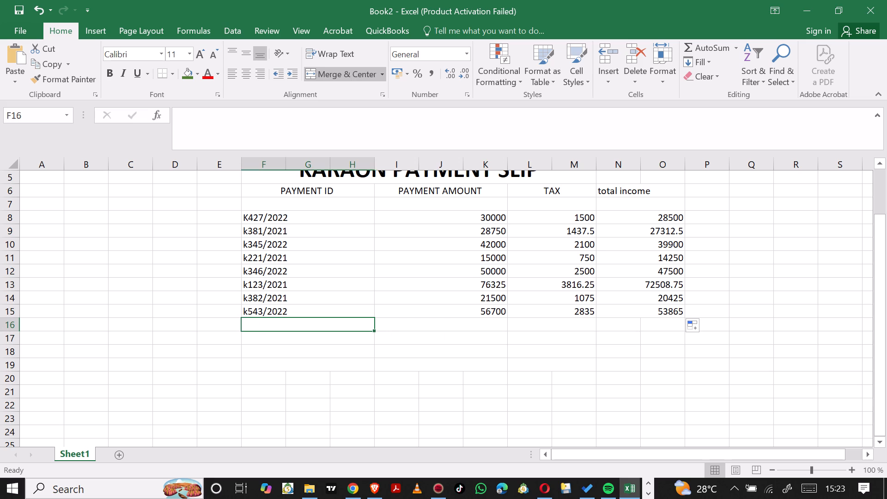
key(t)
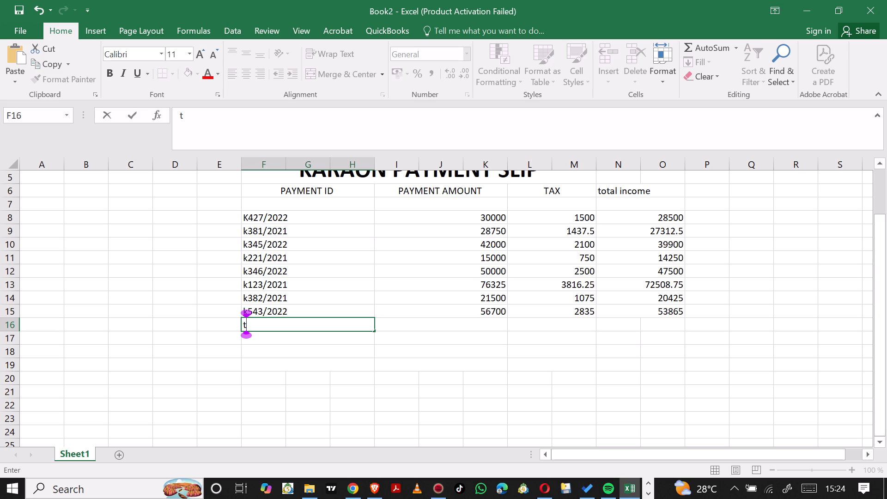
text(ota)
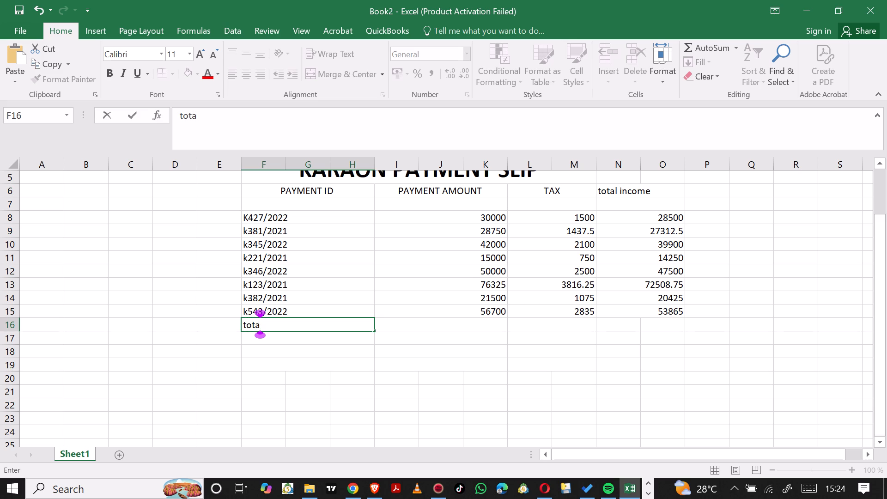
key(l)
key(space)
Sum the payment amounts I8:K15 in I16:K16 of the total row.
click(428, 327)
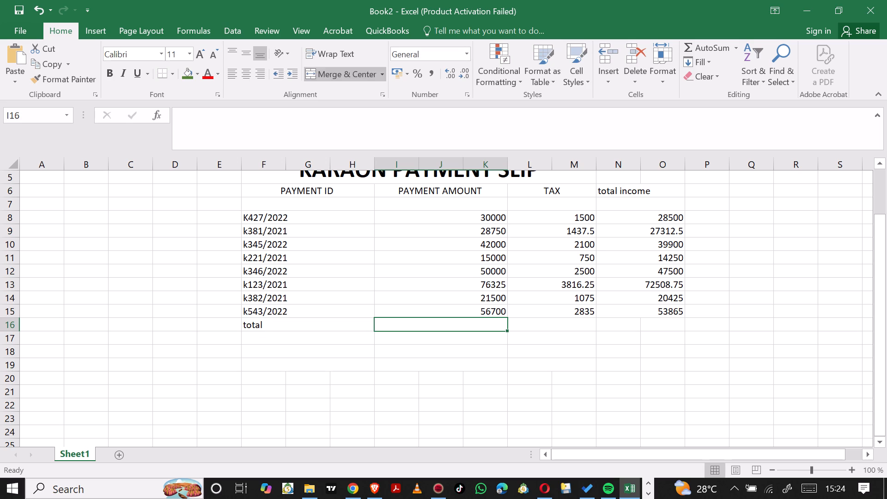
key(equal)
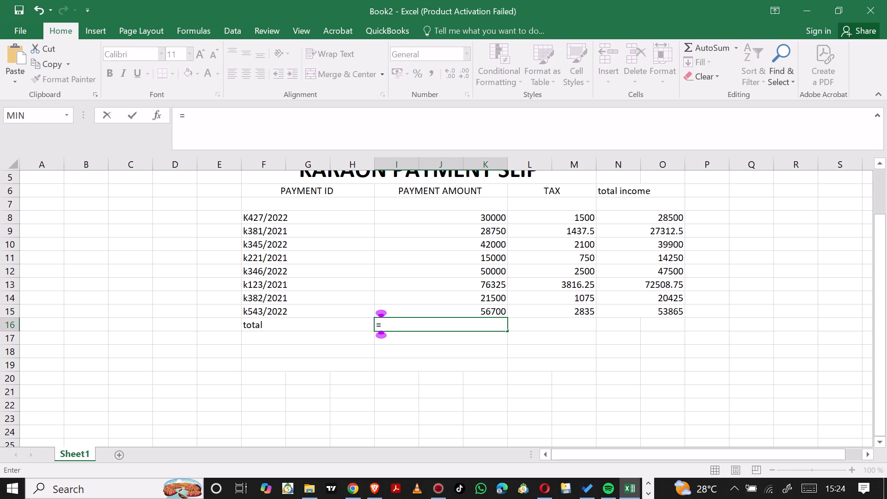
text(sum)
key(space)
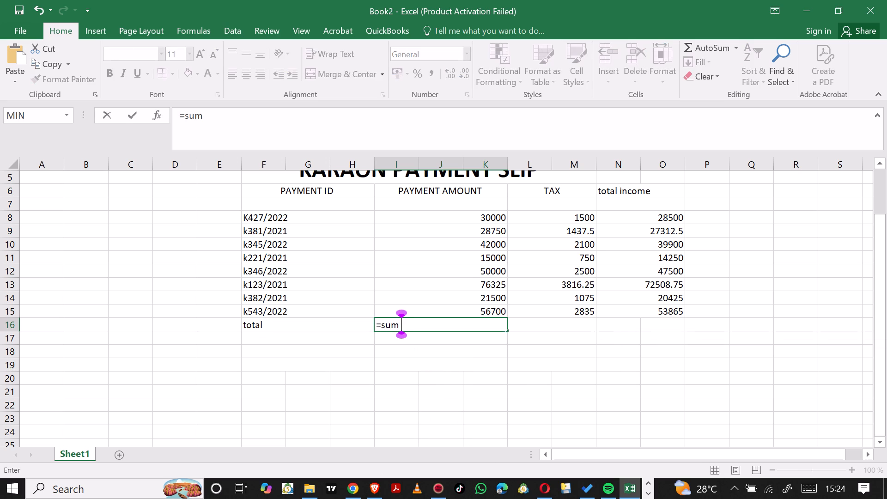
drag(475, 219, 476, 283)
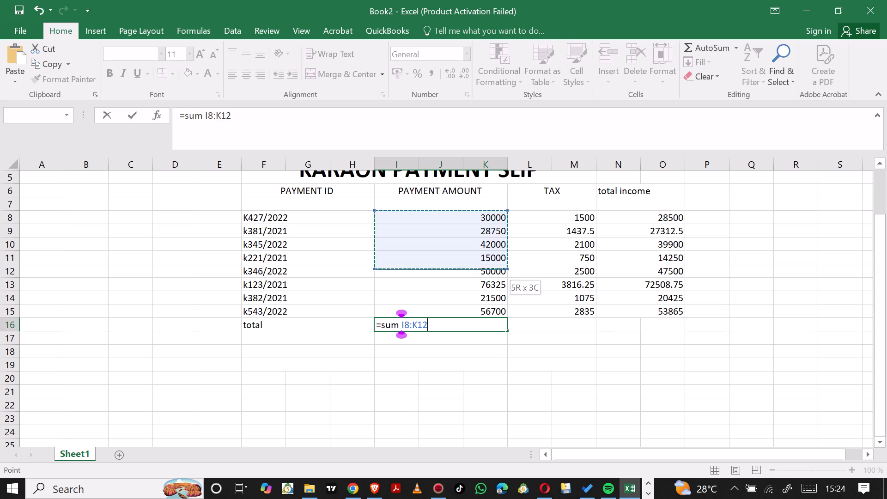
drag(476, 283, 478, 307)
key(Return)
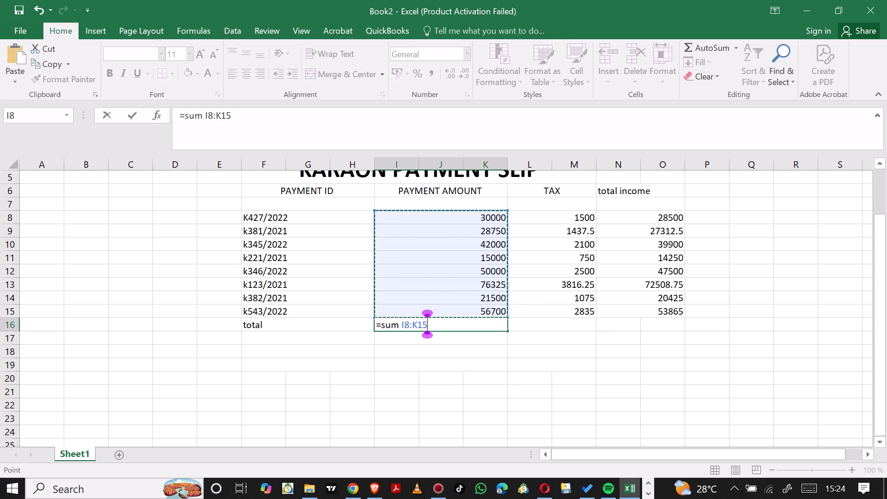
click(423, 297)
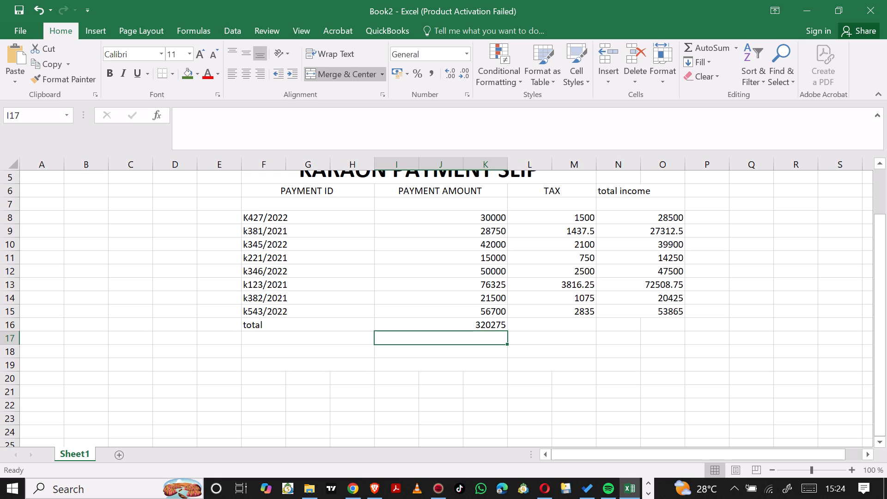
Make the total row F16:O16 bold.
drag(245, 325, 333, 323)
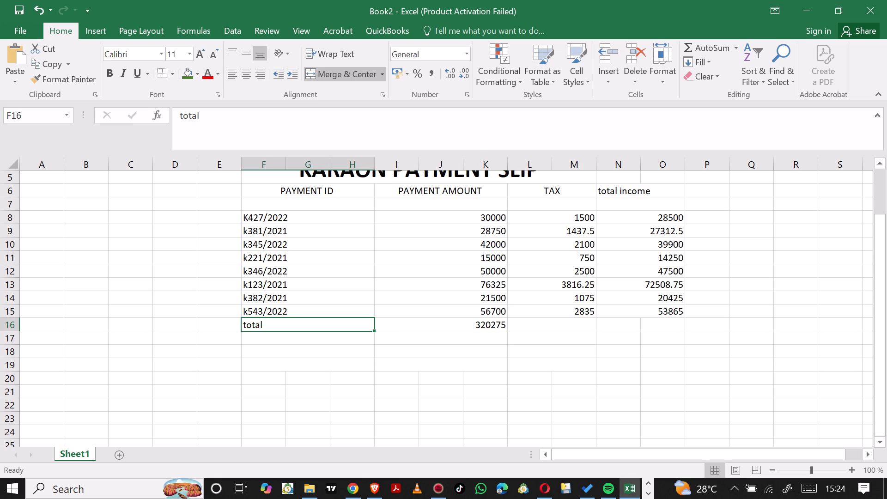
drag(333, 323, 464, 325)
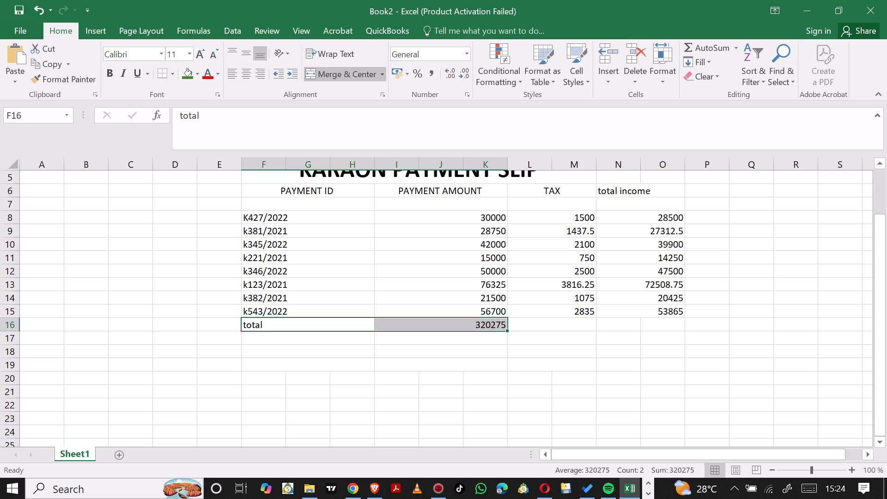
click(286, 326)
drag(286, 326, 606, 321)
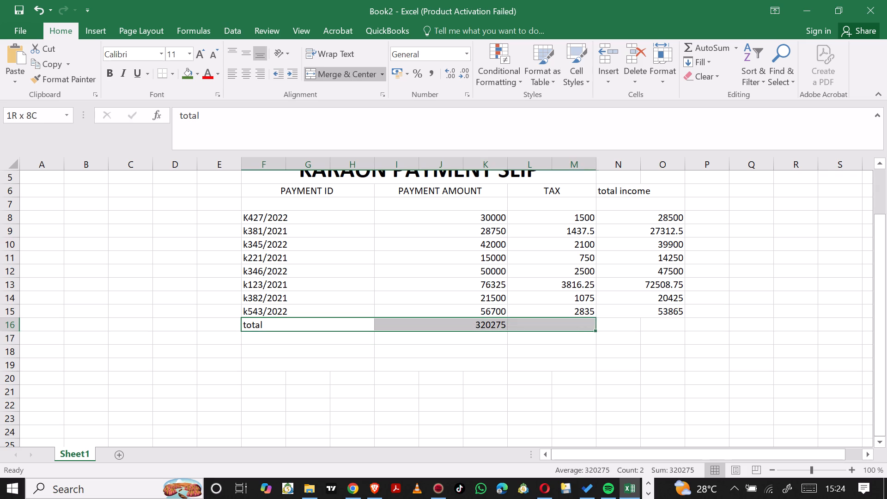
drag(606, 321, 673, 319)
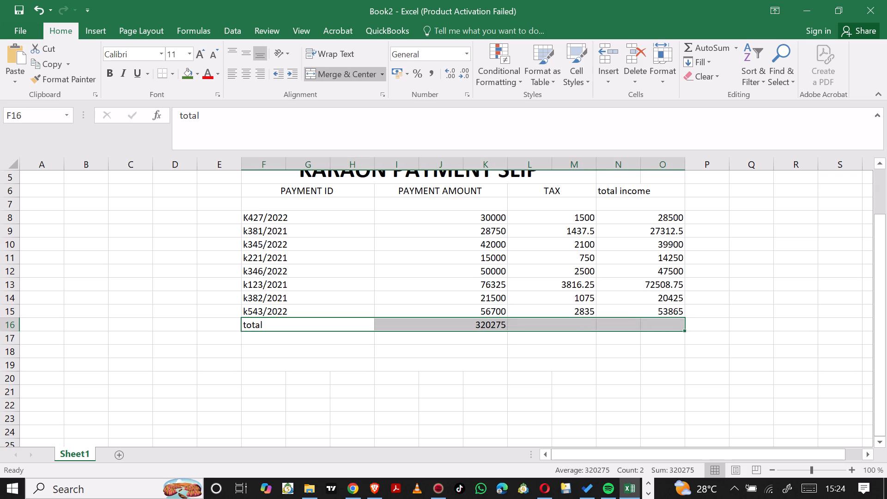
click(109, 76)
Sum the tax values L8:M15 in L16:M16 of the total row.
double_click(571, 323)
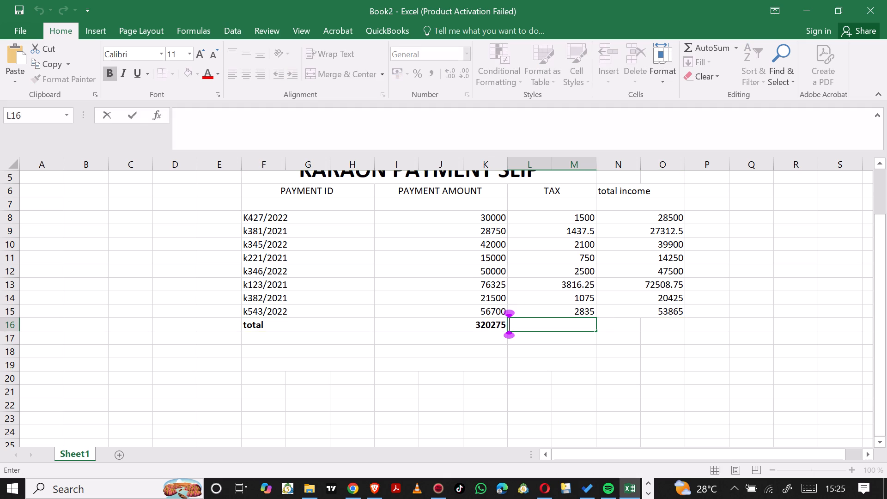
key(equal)
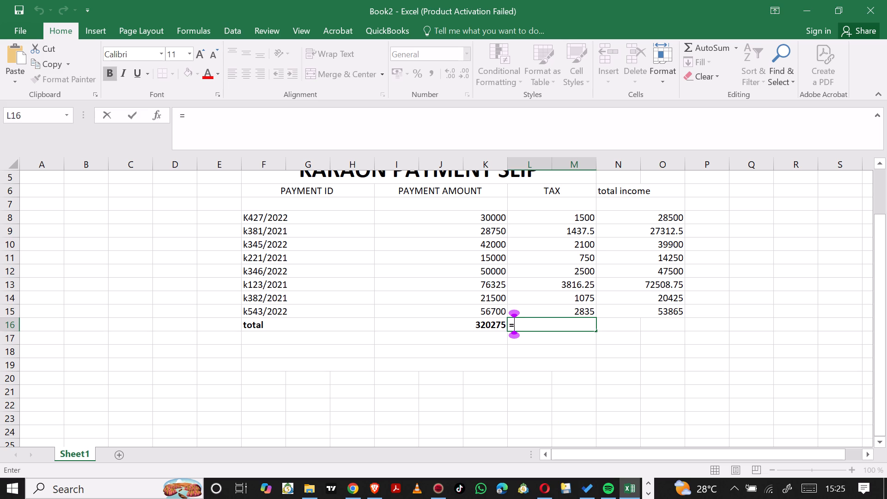
text(sum)
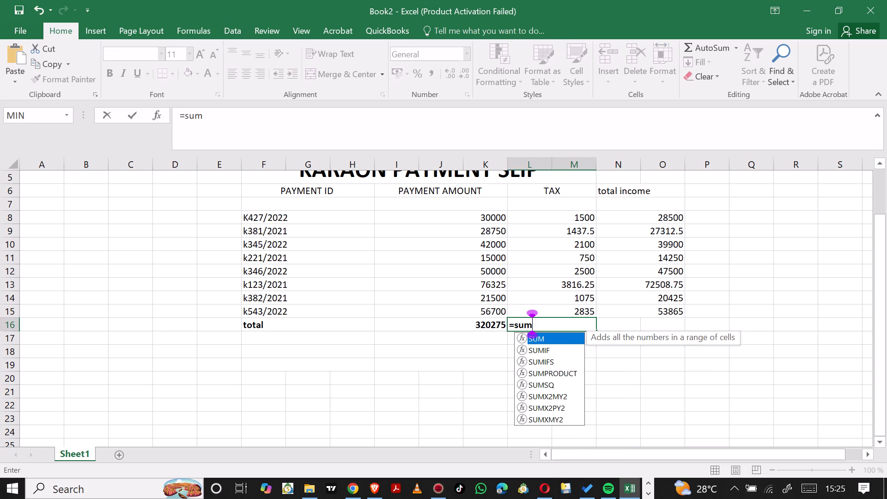
drag(569, 213, 571, 307)
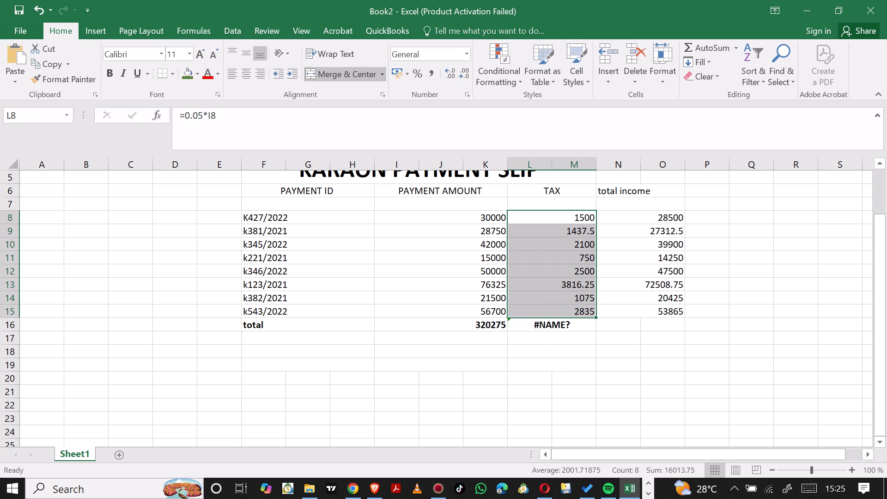
click(571, 323)
double_click(571, 323)
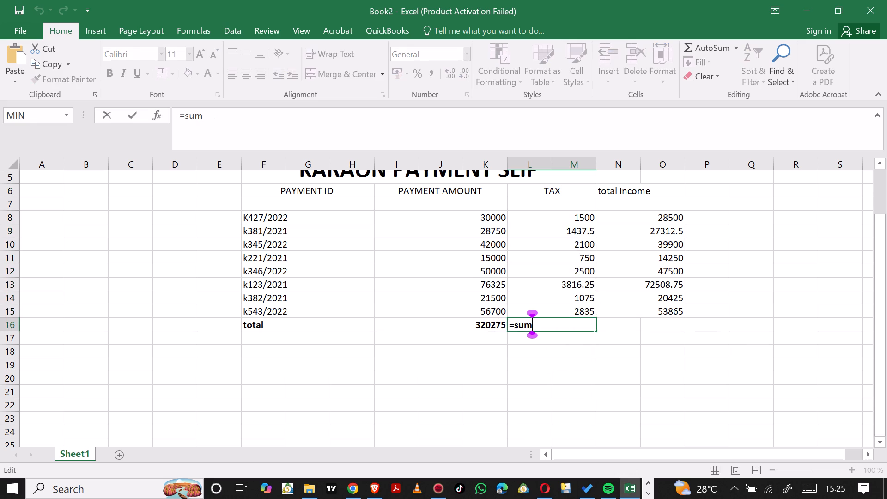
click(583, 218)
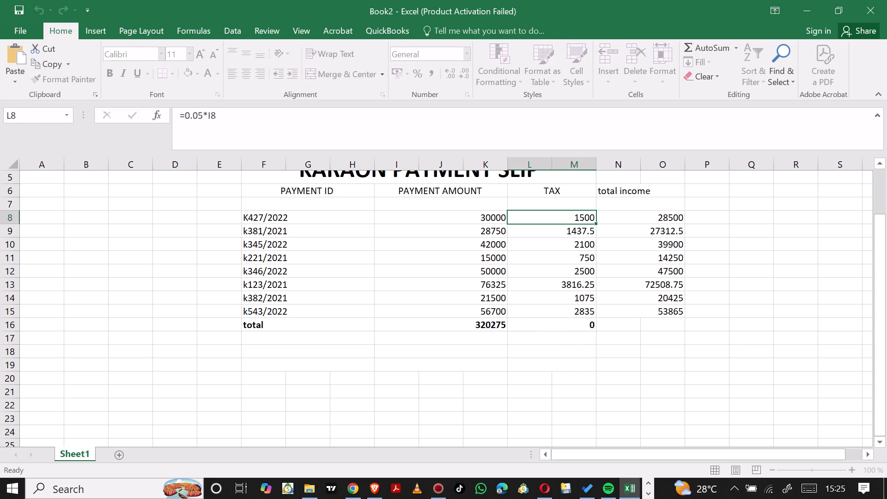
double_click(583, 323)
key(BackSpace)
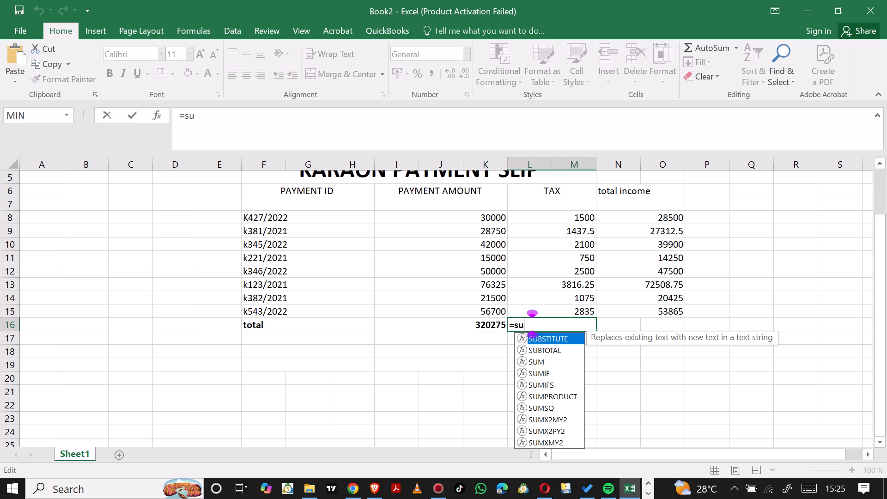
click(551, 359)
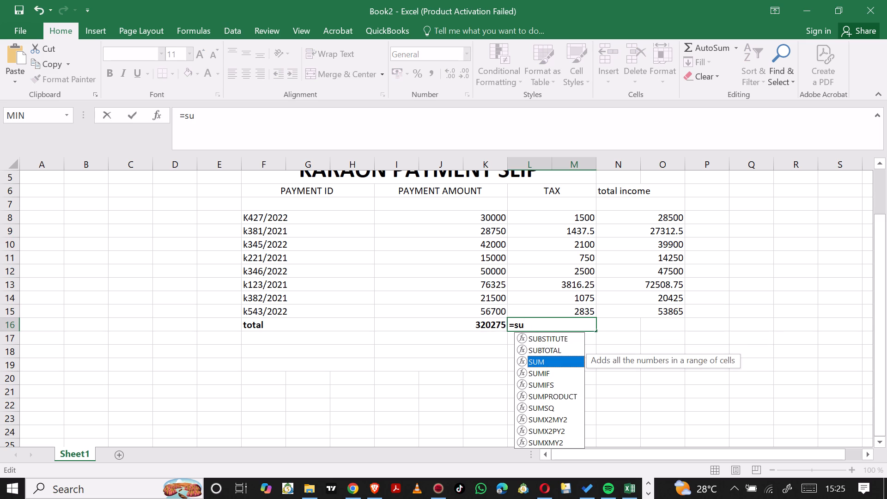
click(551, 354)
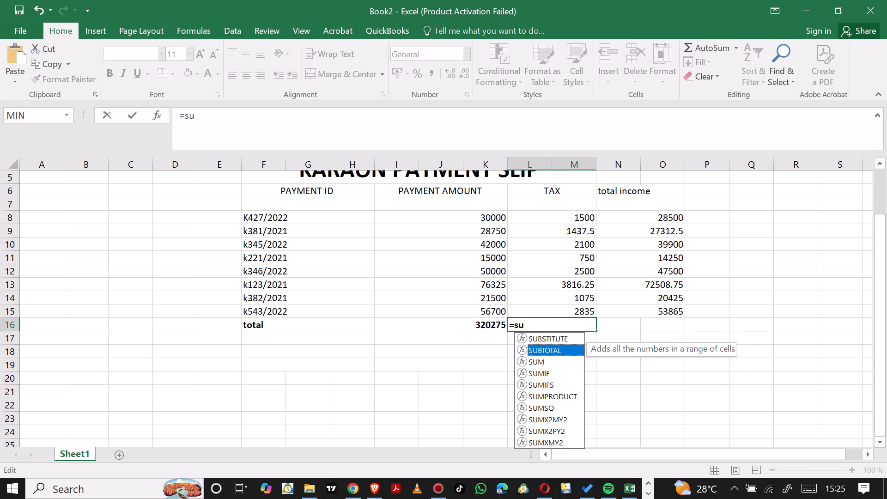
click(550, 365)
double_click(550, 365)
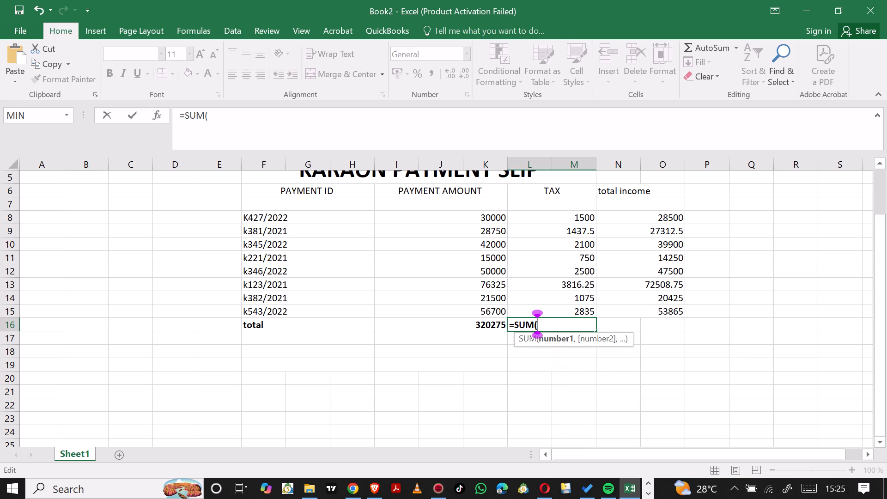
drag(582, 216, 577, 309)
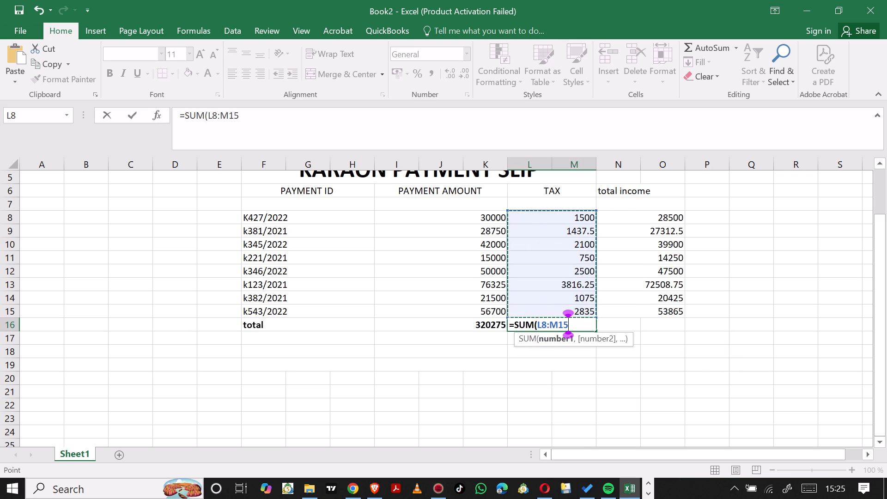
key(Return)
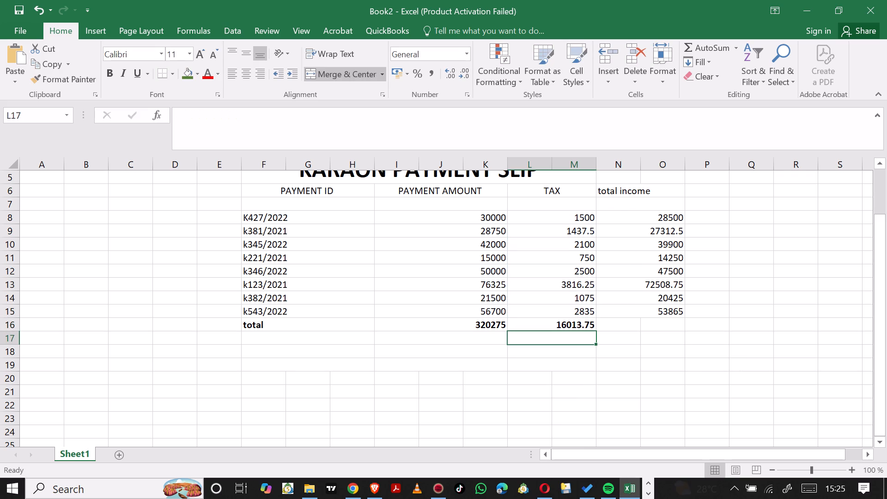
Sum the total income values of rows 8 to 15 in cell O16 of the total row.
click(661, 218)
click(647, 328)
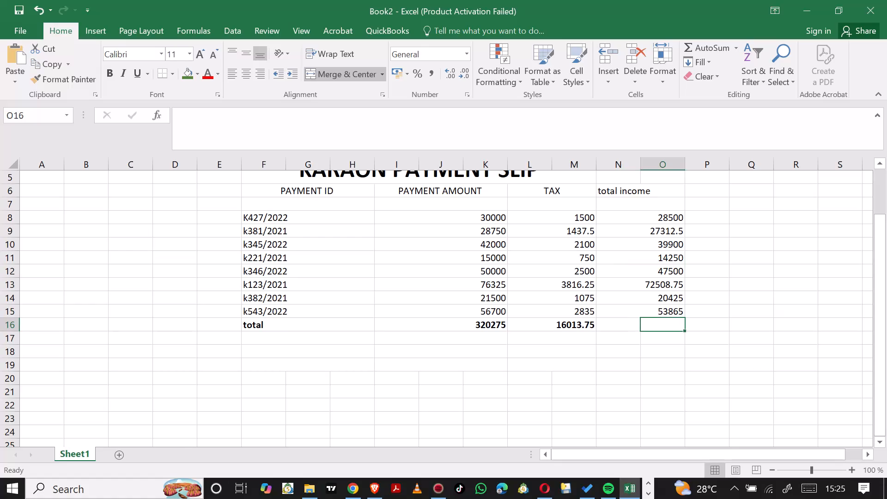
double_click(647, 328)
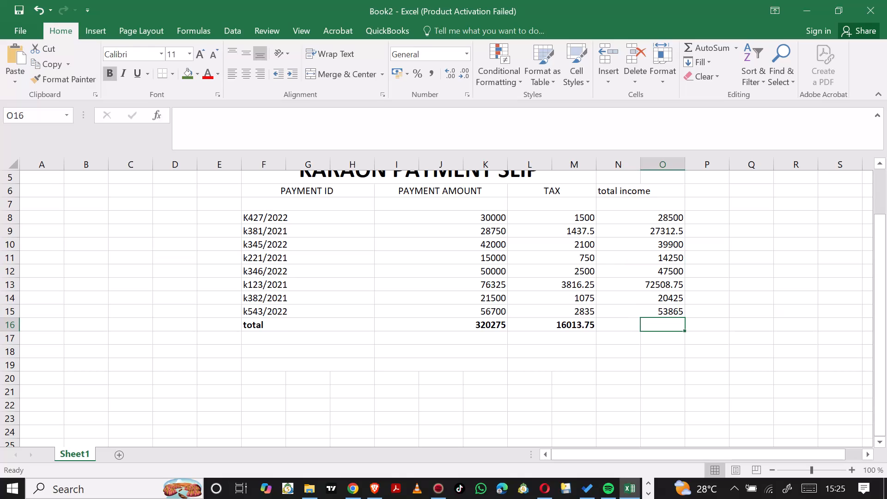
key(equal)
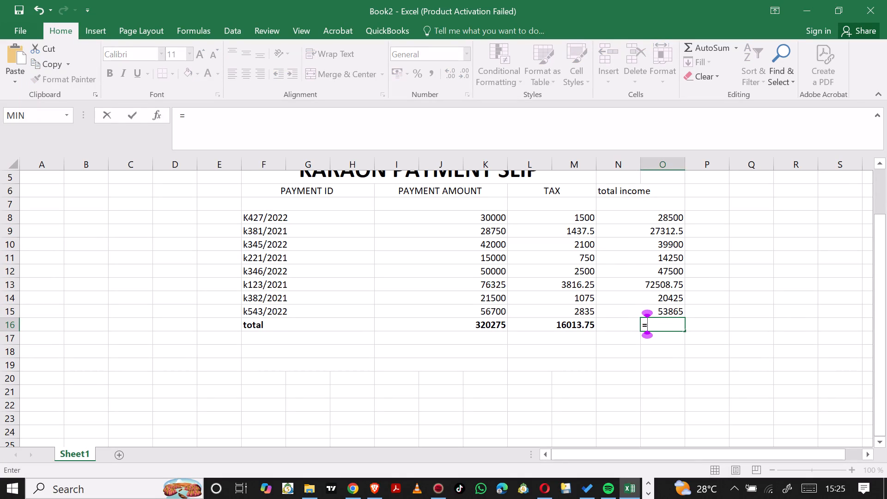
text(sum)
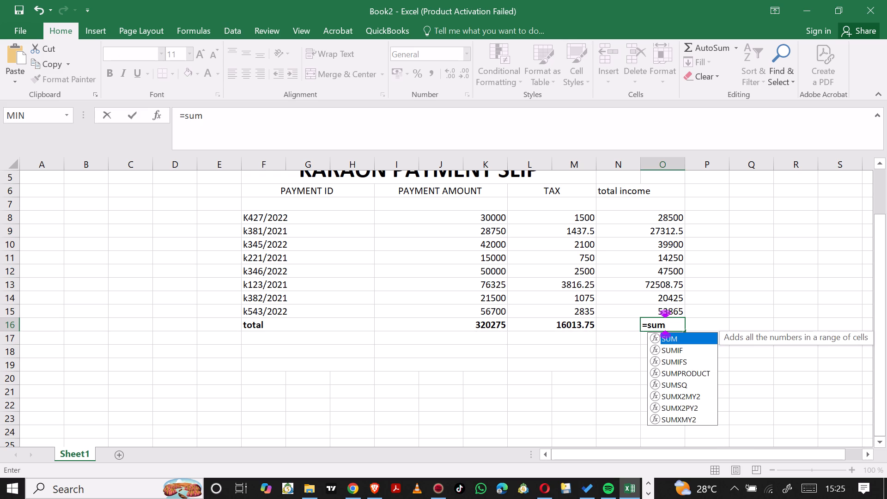
click(670, 336)
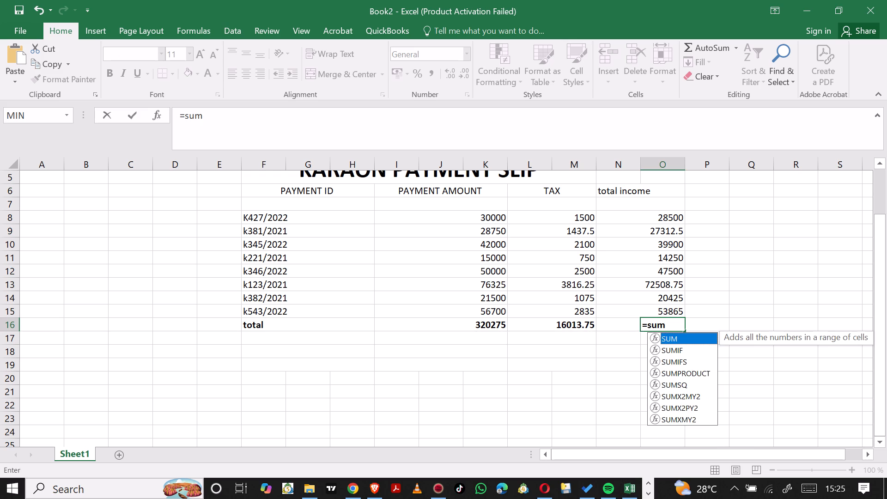
click(670, 336)
triple_click(670, 336)
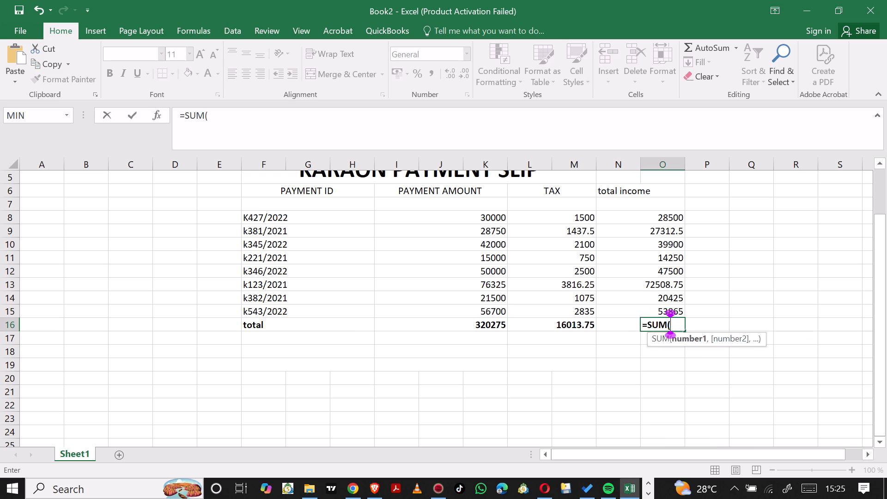
drag(670, 218, 670, 266)
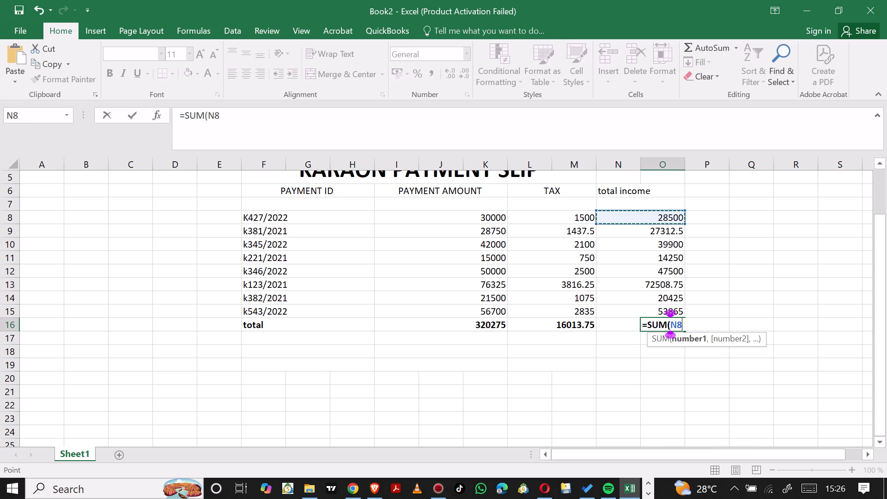
drag(670, 266, 670, 305)
key(Return)
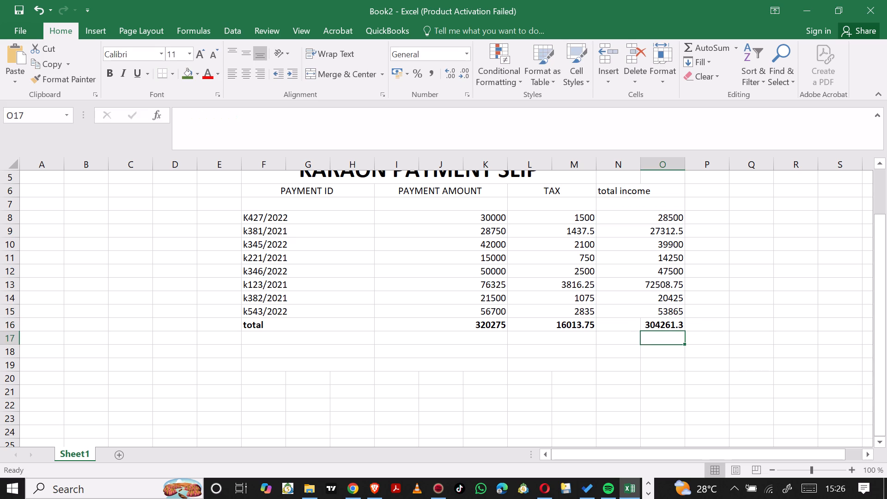
Make the column headings in F6:O6, from PAYMENT ID to total income, bold.
scroll(611, 369, up, 1)
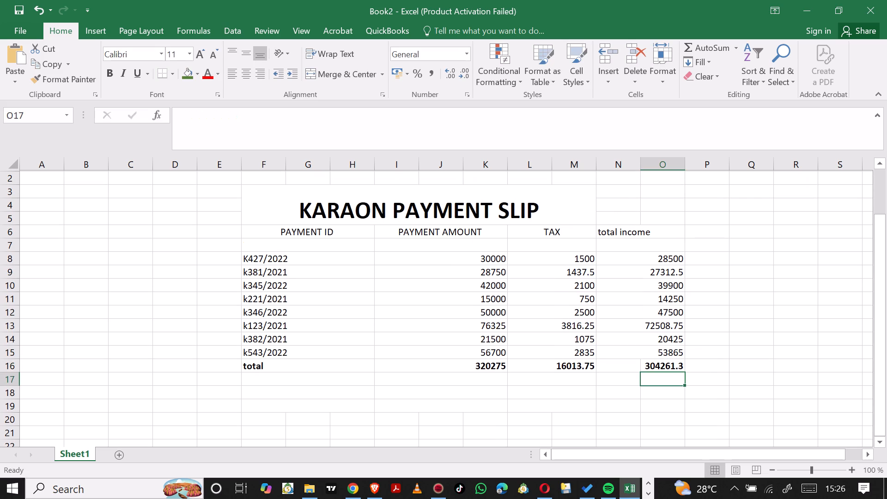
scroll(611, 369, up, 3)
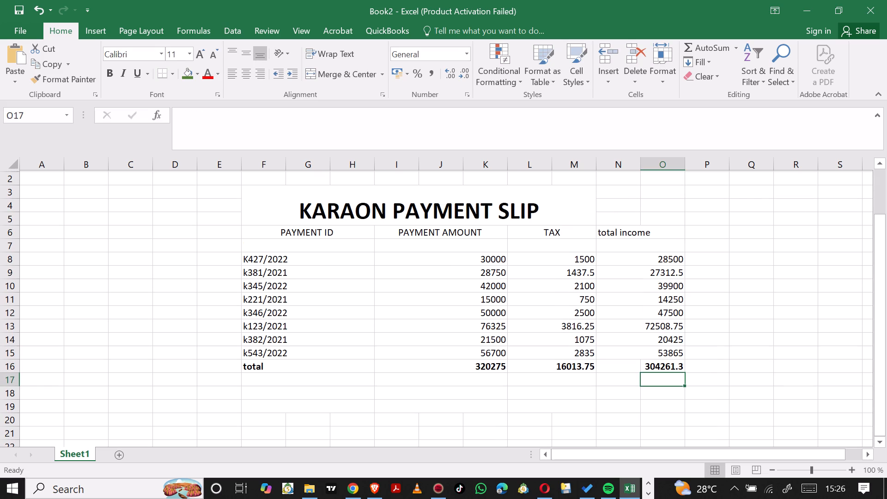
scroll(611, 369, up, 1)
drag(273, 228, 358, 218)
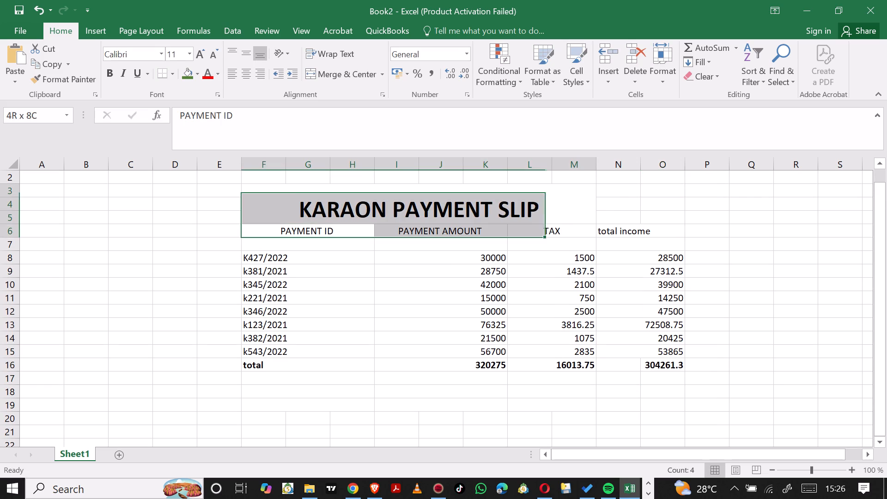
drag(358, 218, 643, 226)
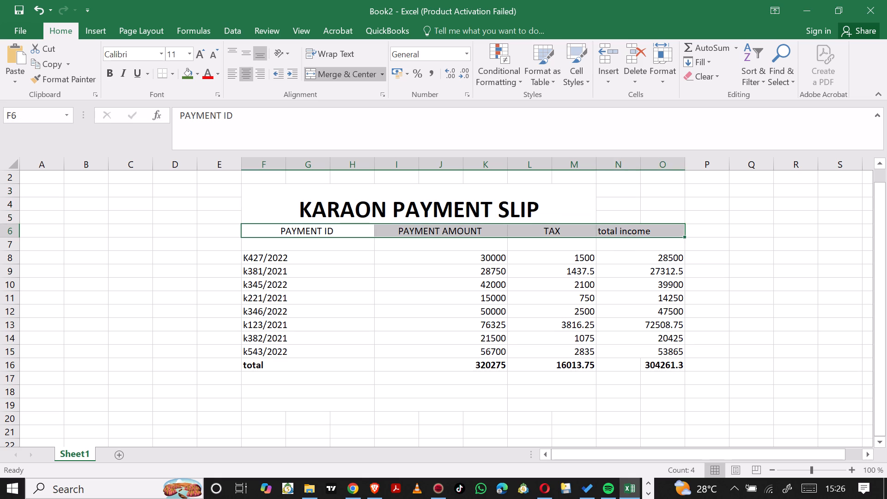
click(109, 76)
click(92, 260)
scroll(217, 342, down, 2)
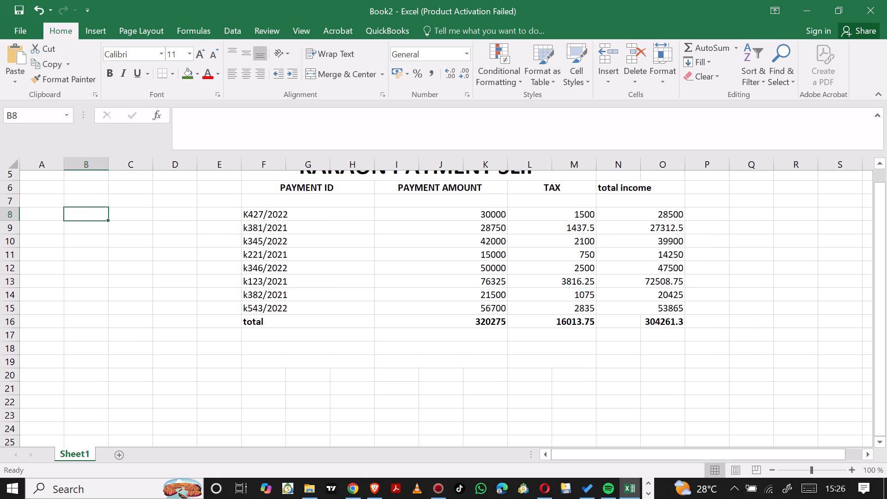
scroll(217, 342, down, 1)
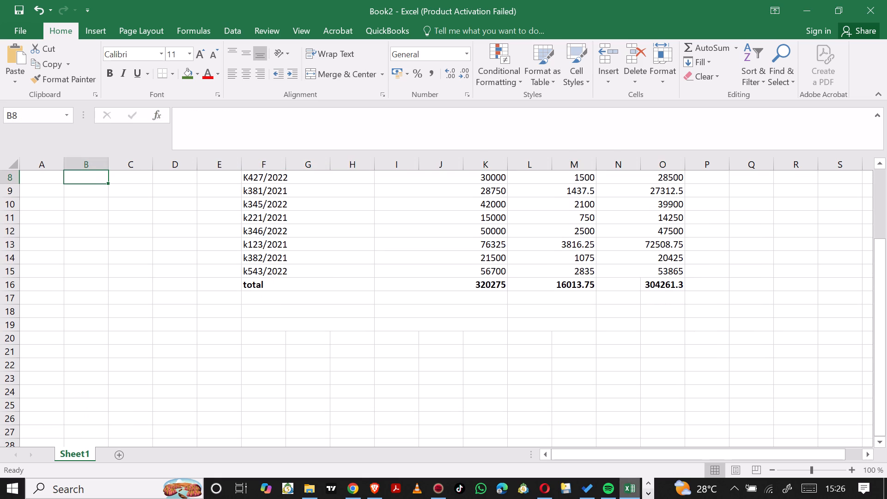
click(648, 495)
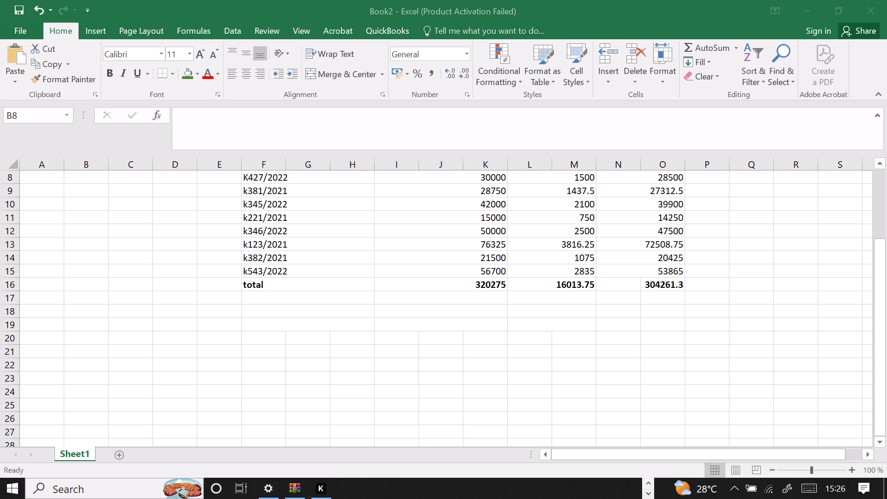